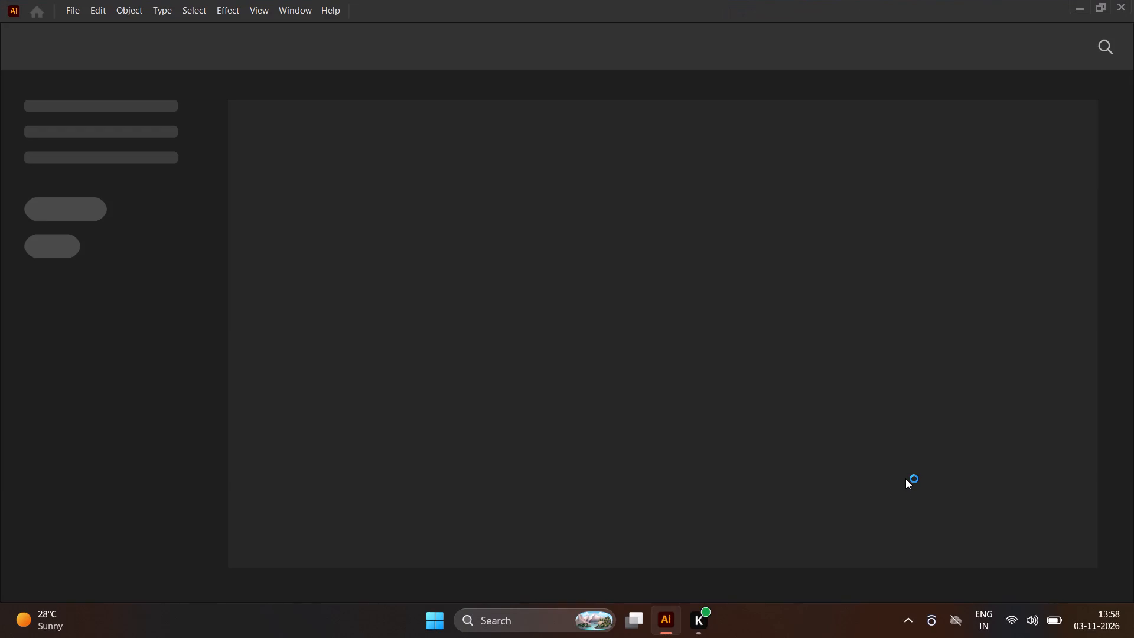
Open the recent clock file Untitled-1 [Recovered].ai and save it.
scroll(513, 414, down, 1)
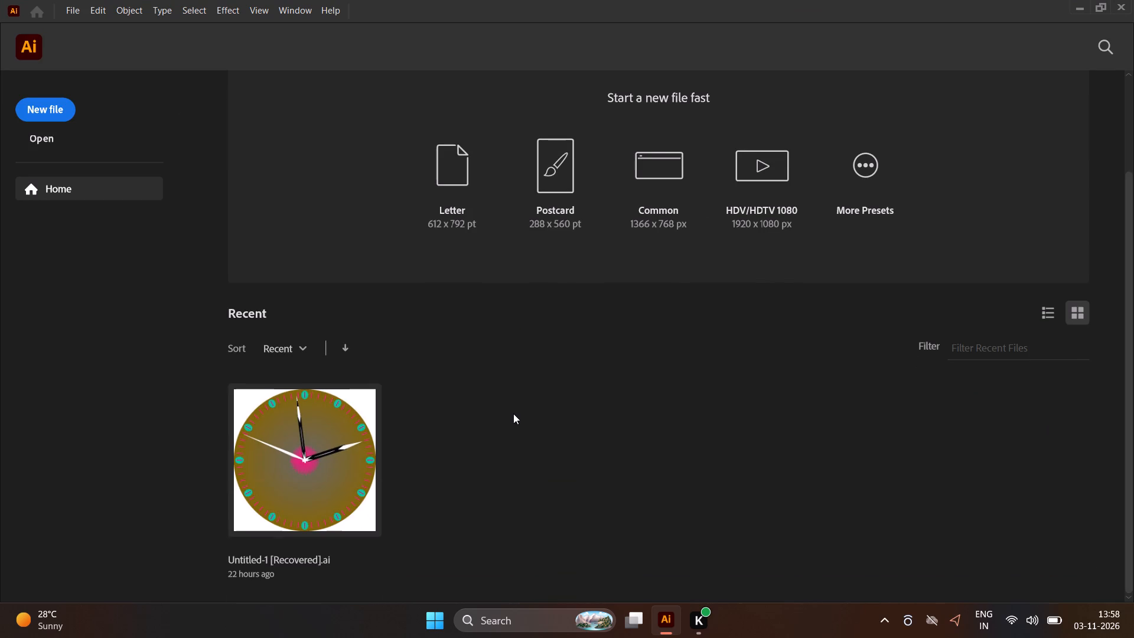
click(266, 437)
click(278, 436)
double_click(263, 461)
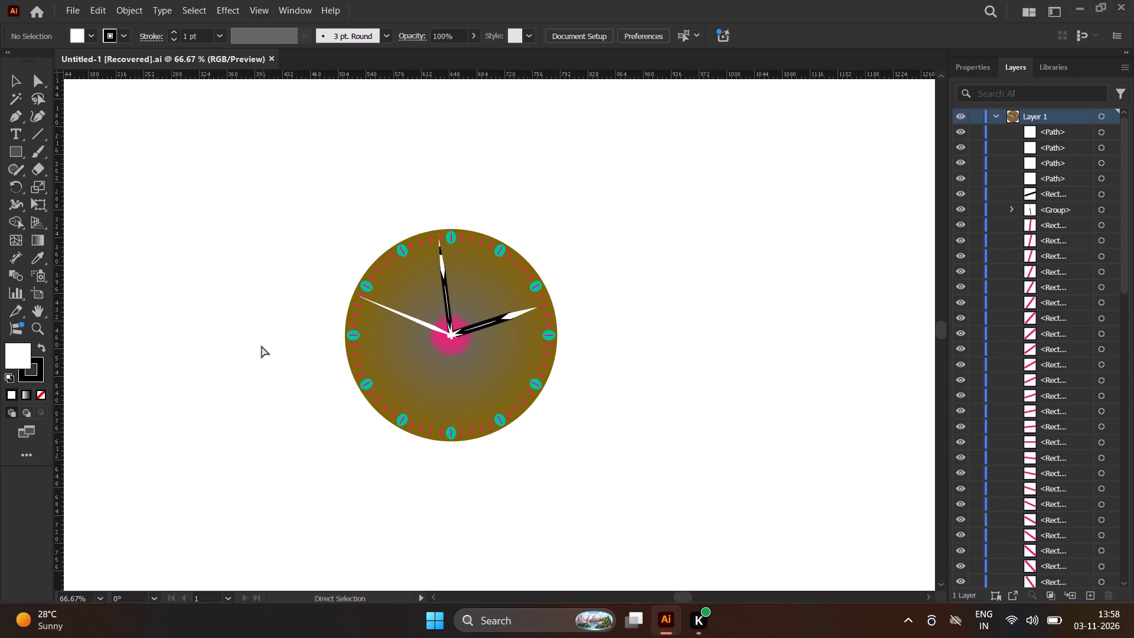
key(ctrl+s)
key(ctrl+s)
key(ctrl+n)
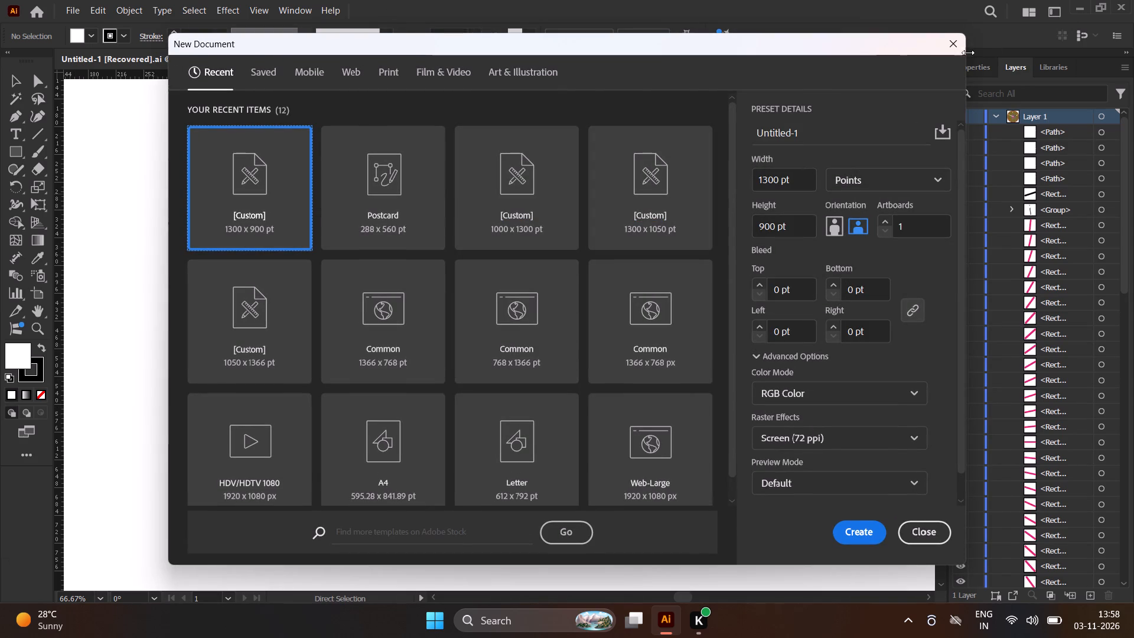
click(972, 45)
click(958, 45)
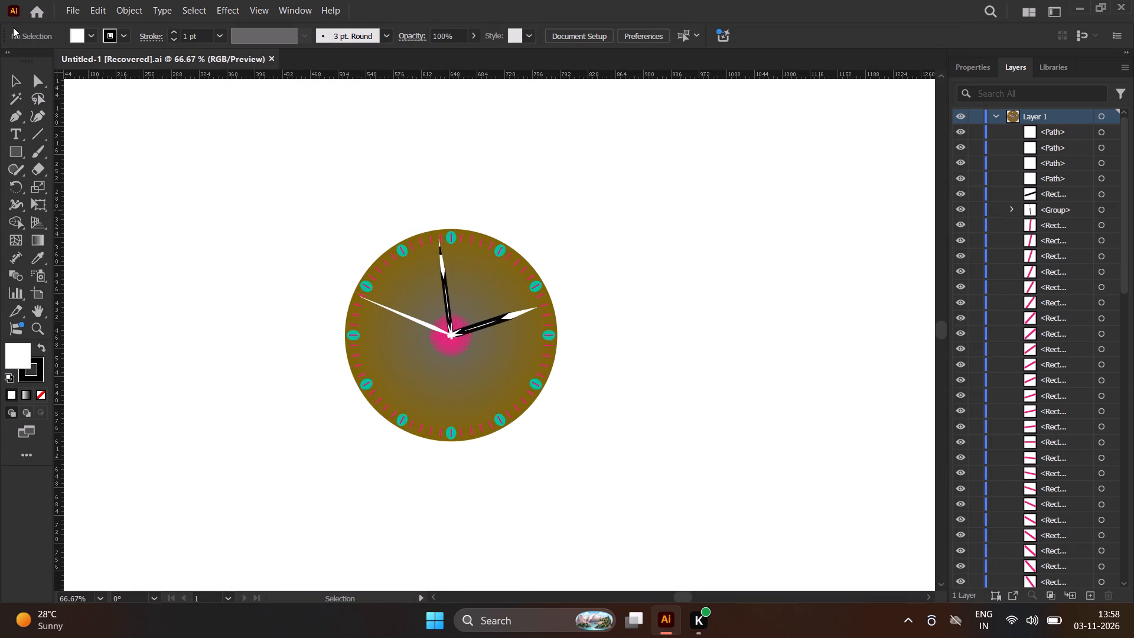
Create a new 1300 x 900 pt landscape document with one artboard in RGB Color.
click(33, 11)
key(ctrl+n)
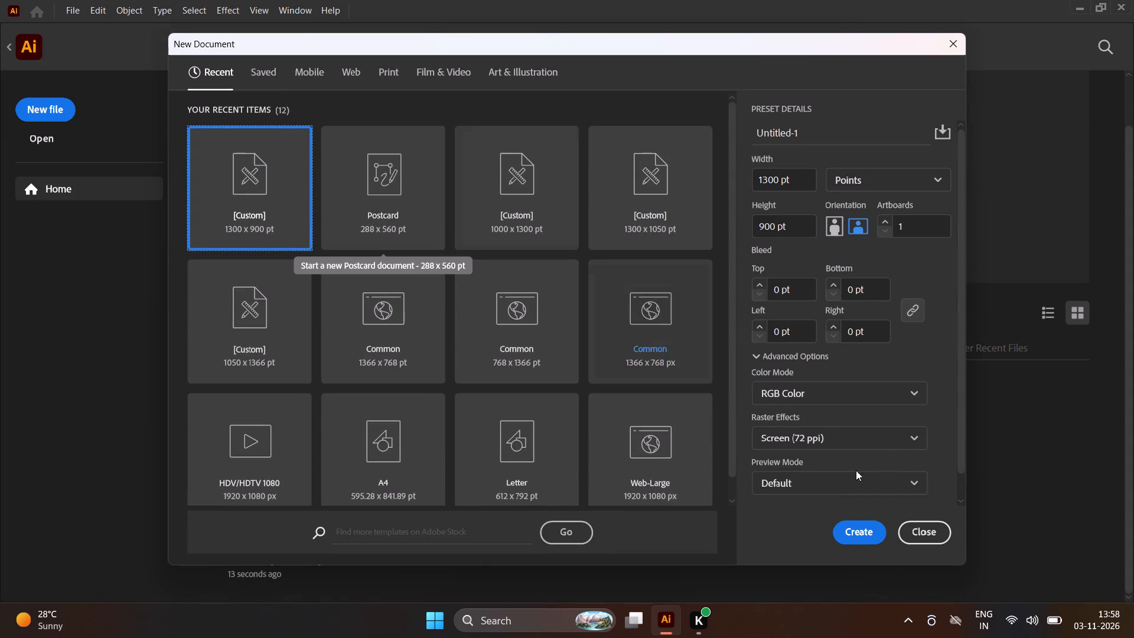
click(873, 535)
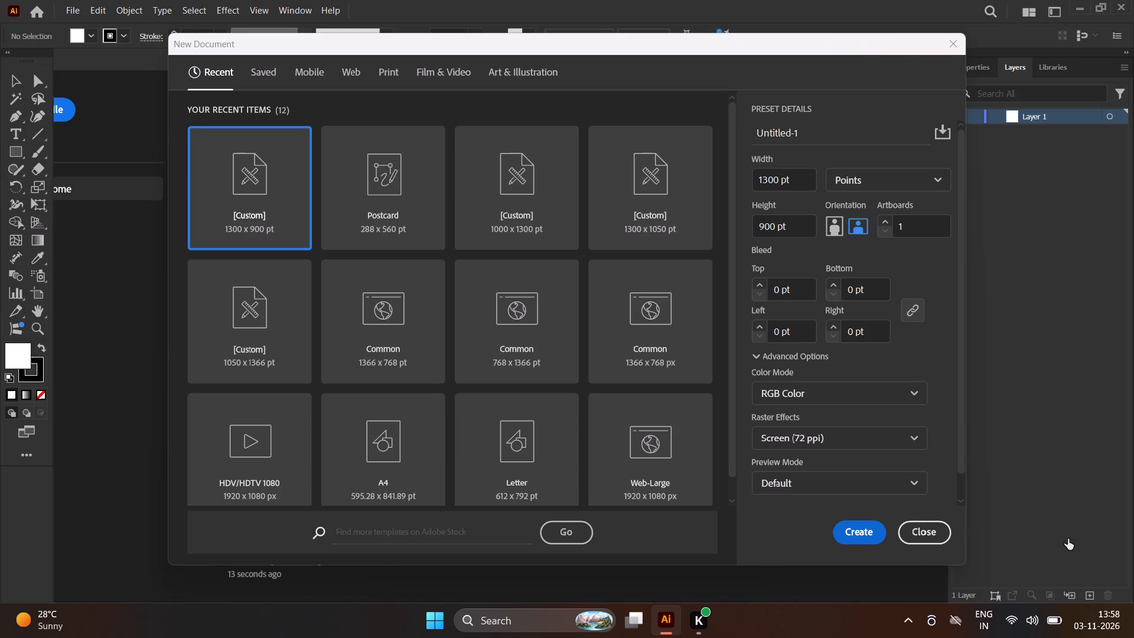
Lower the artboard's top edge with the Artboard tool to reduce its height to about 713 pt.
scroll(604, 415, down, 1)
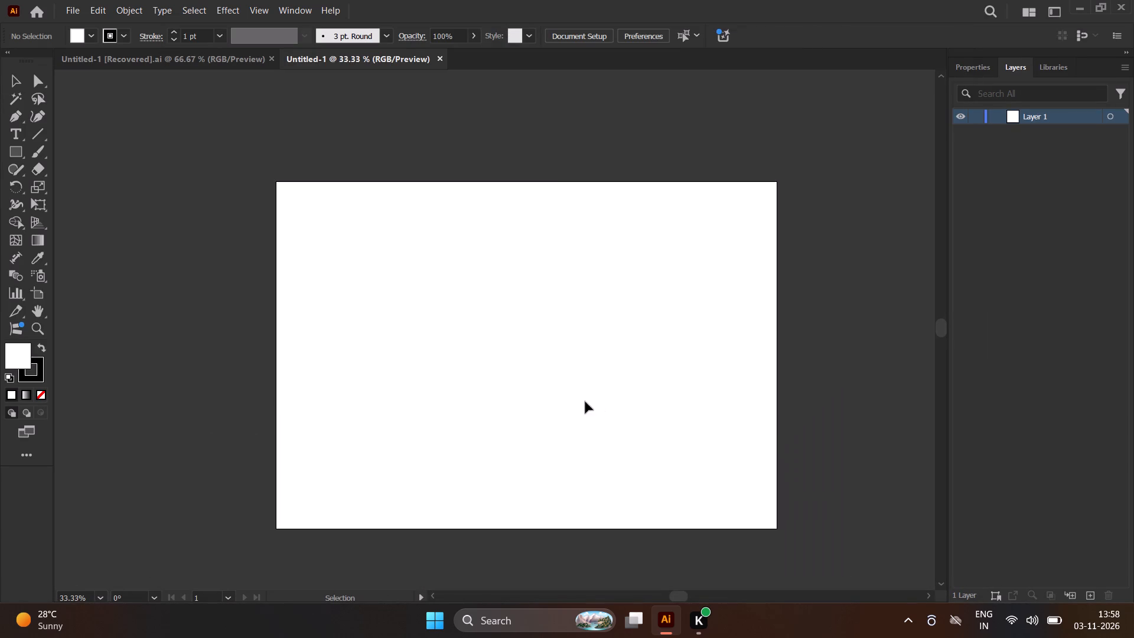
scroll(508, 401, up, 1)
scroll(306, 359, down, 2)
scroll(327, 389, up, 2)
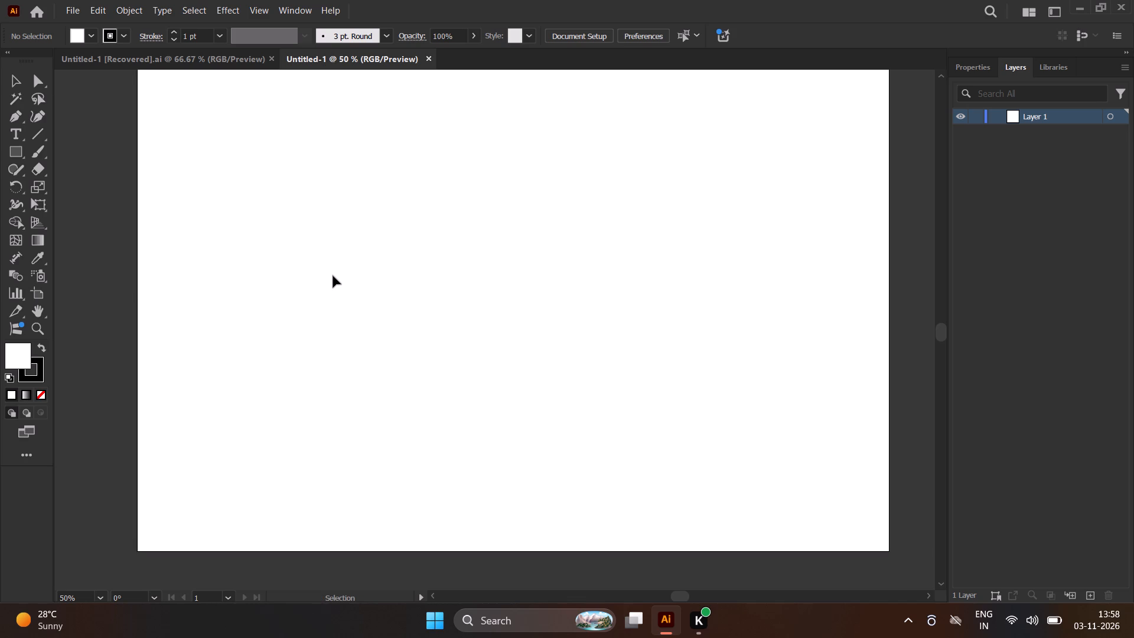
key(shift+o)
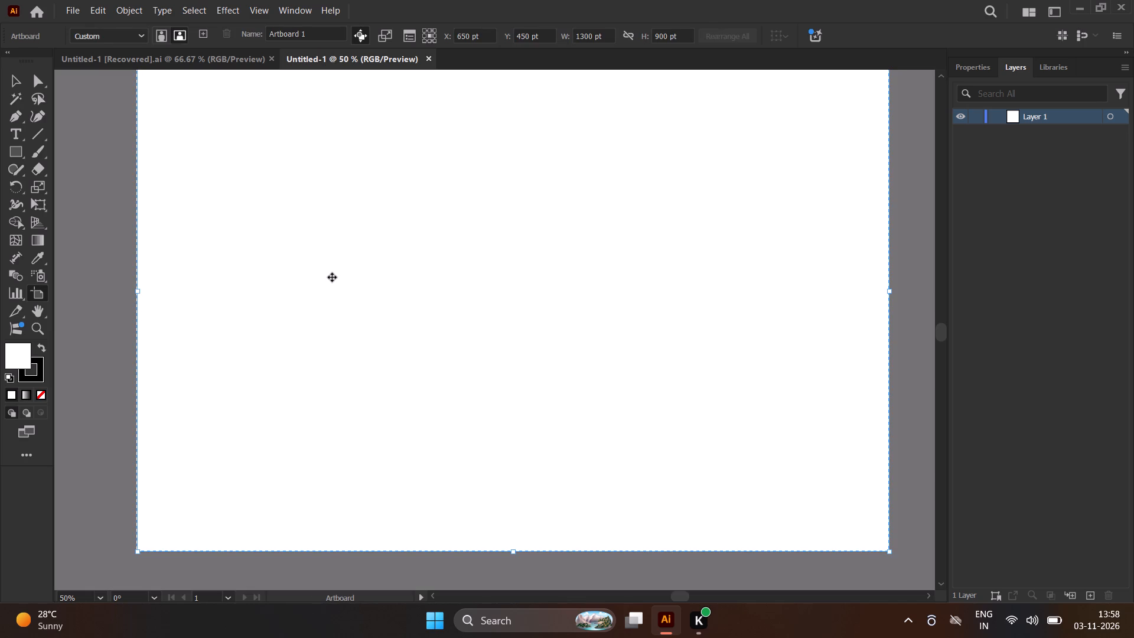
scroll(223, 406, down, 2)
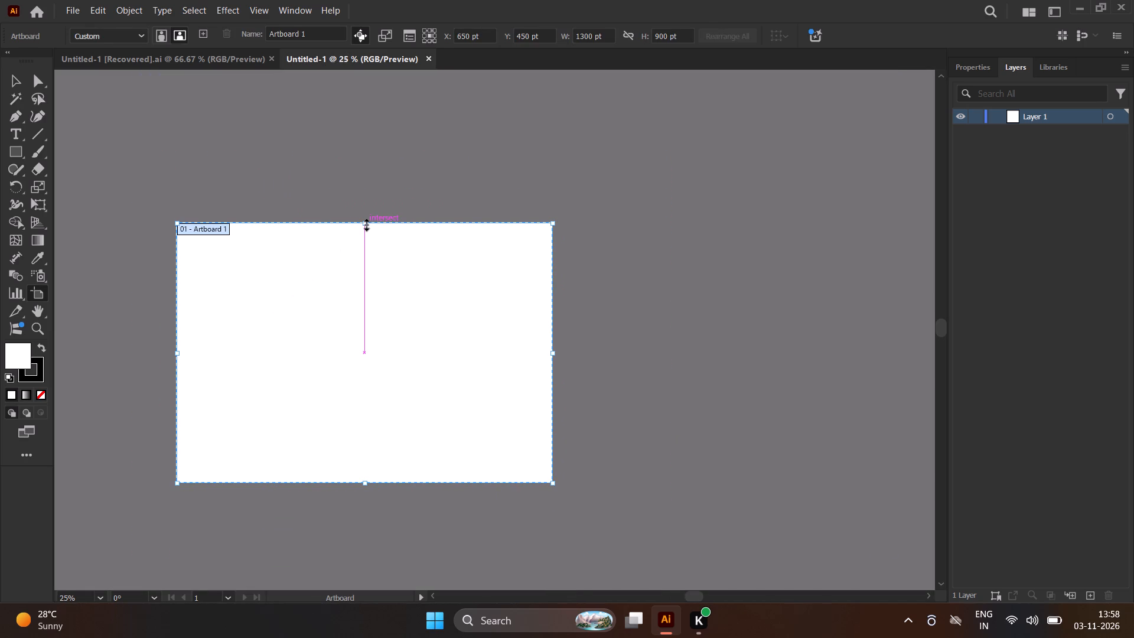
drag(365, 223, 363, 244)
click(363, 244)
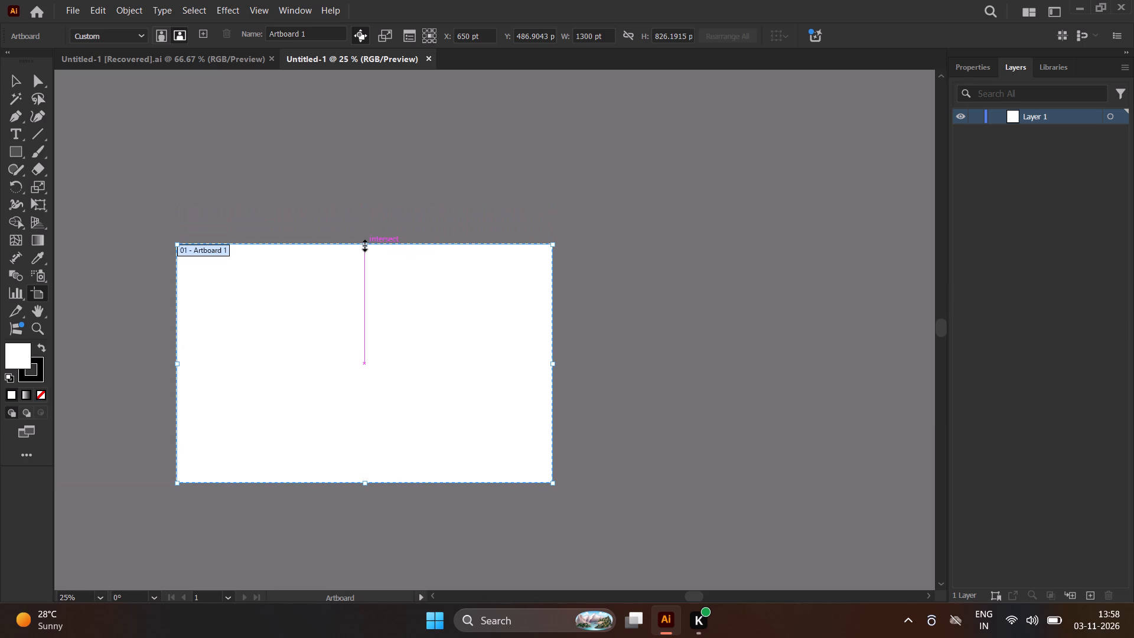
scroll(324, 307, up, 1)
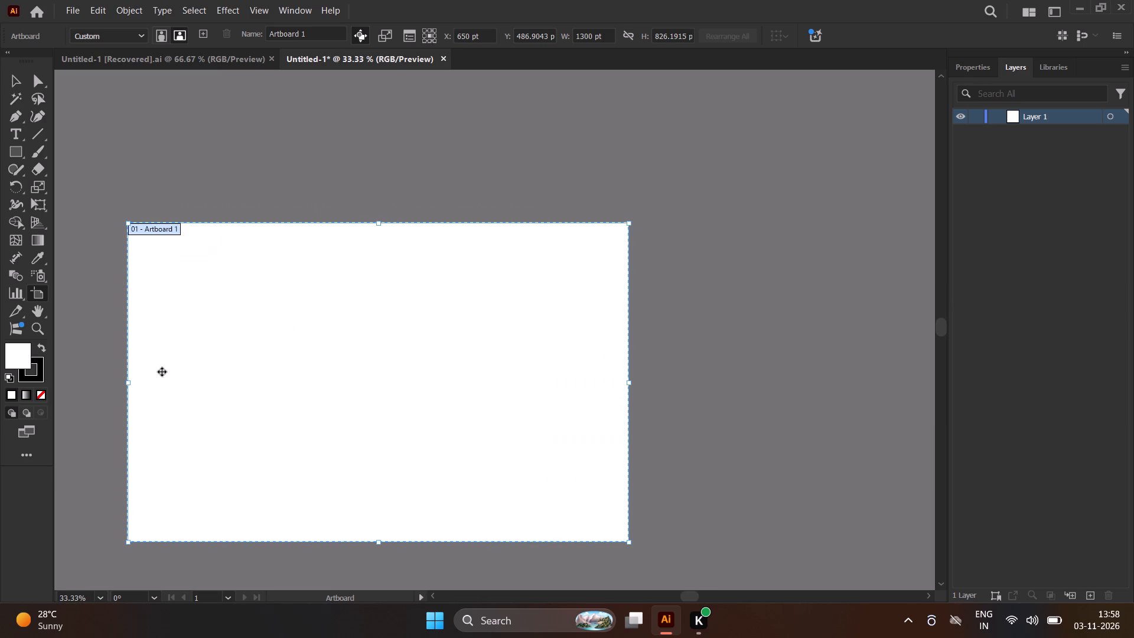
scroll(142, 545, up, 1)
scroll(136, 549, down, 1)
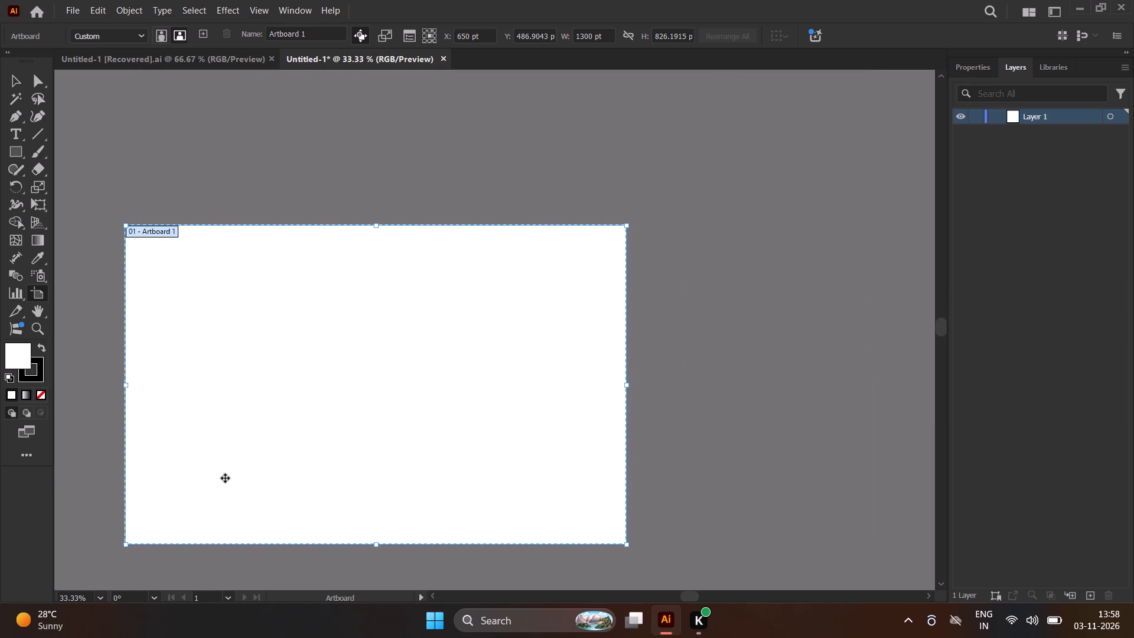
scroll(287, 439, up, 1)
scroll(810, 367, down, 1)
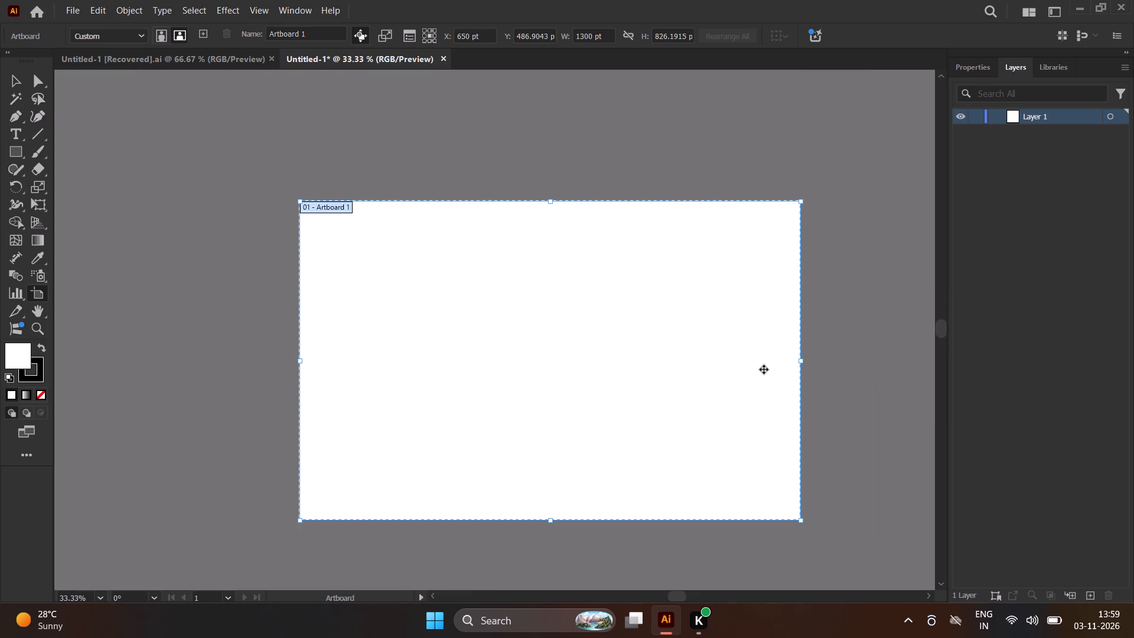
scroll(661, 489, up, 1)
scroll(666, 491, down, 1)
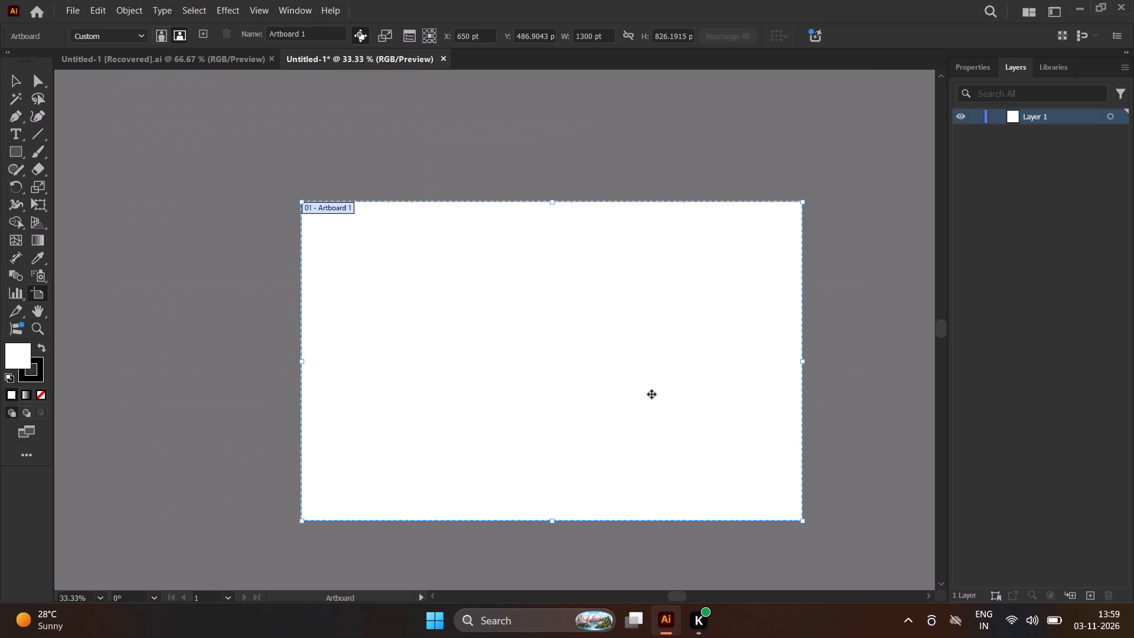
scroll(651, 394, up, 1)
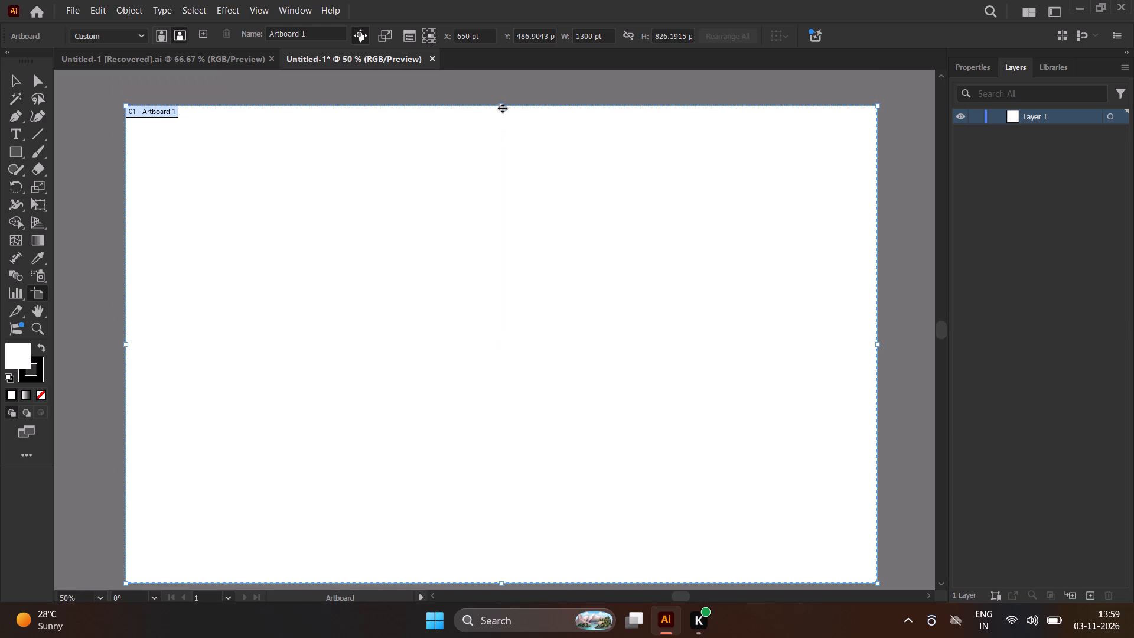
click(503, 106)
drag(503, 106, 503, 139)
drag(500, 104, 500, 119)
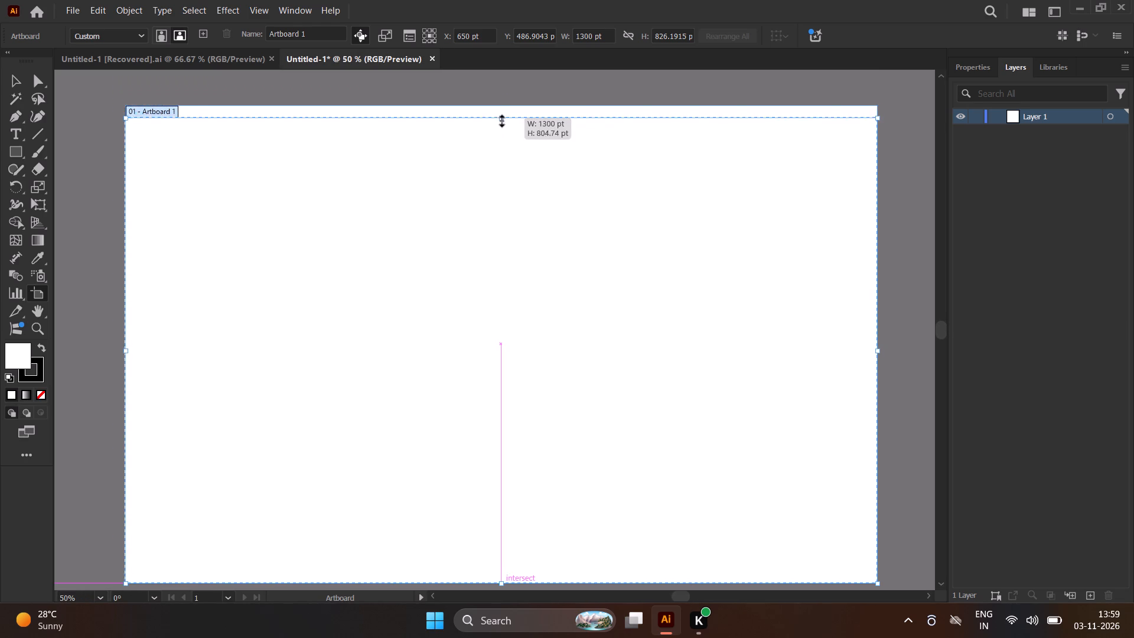
drag(500, 119, 503, 171)
Extend the artboard's left edge outward to a width of about 1496 pt and keep the artboard selected.
key(space)
key(space)
key(space)
key(space)
key(space)
key(space)
key(space)
key(space)
key(space)
key(space)
key(space)
key(space)
key(space)
key(space)
key(space)
key(space)
key(space)
key(space)
key(space)
key(space)
drag(501, 280, 495, 235)
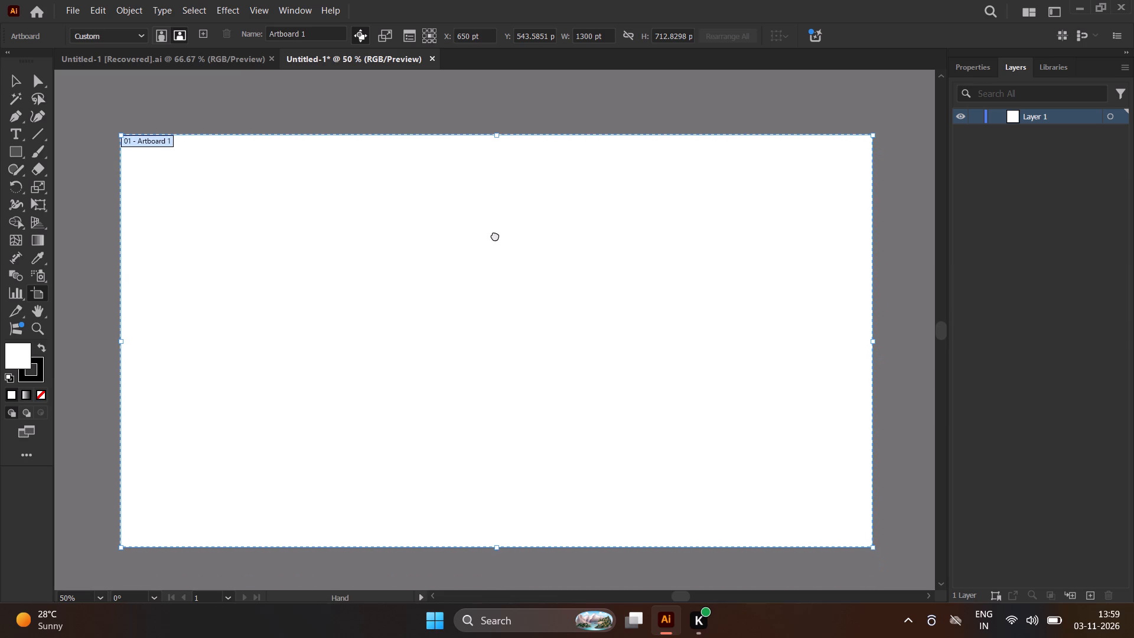
drag(495, 235, 494, 225)
drag(494, 217, 494, 185)
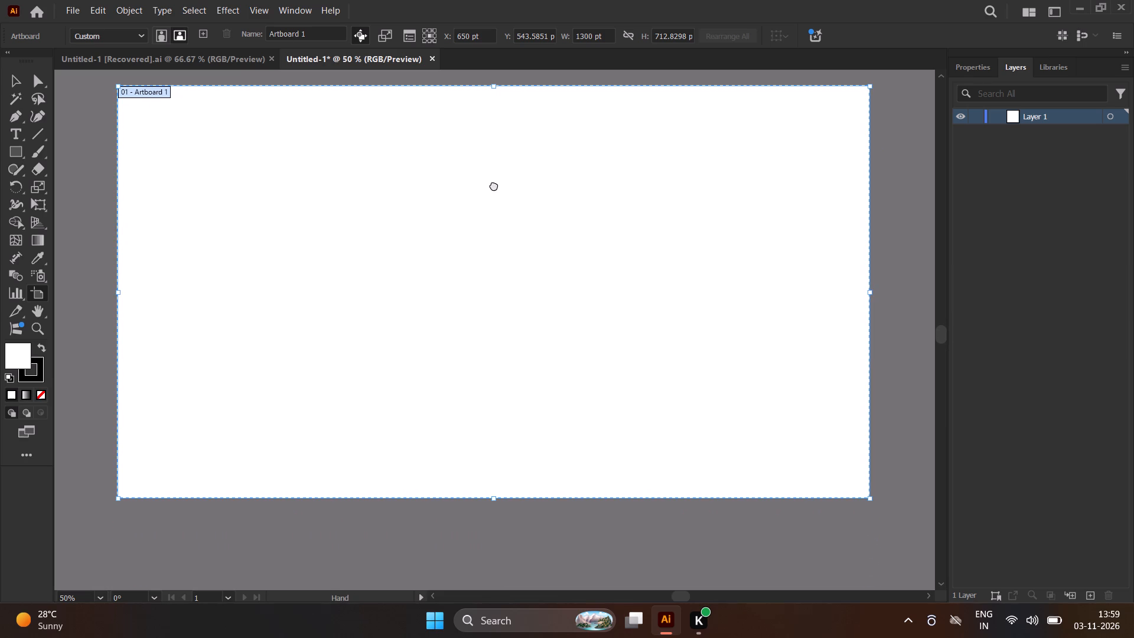
drag(494, 185, 494, 175)
triple_click(494, 175)
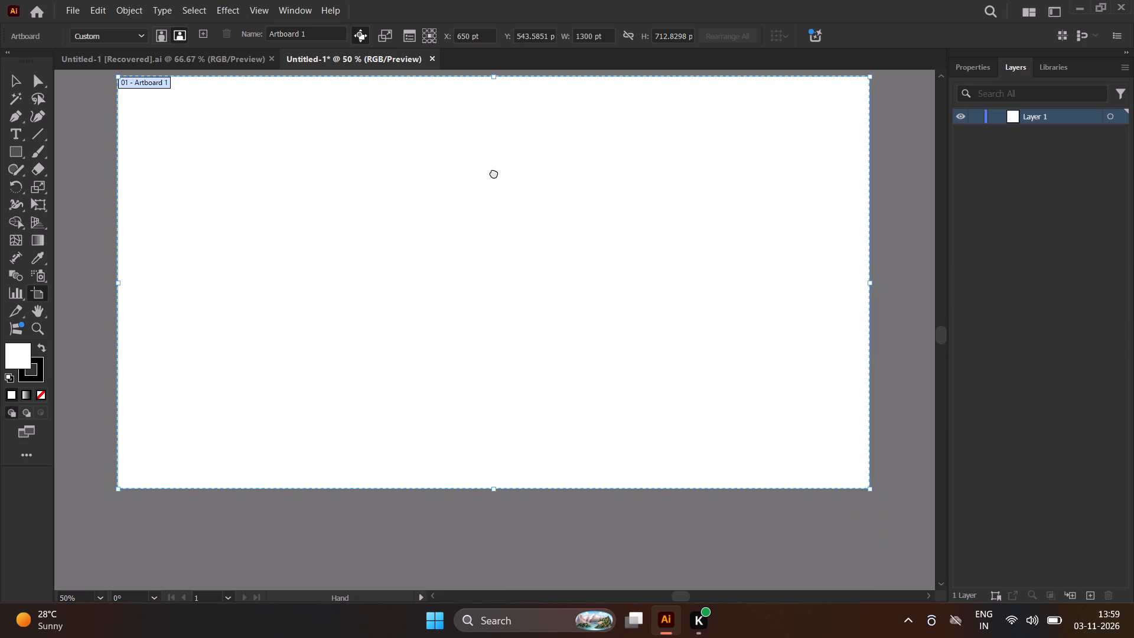
triple_click(494, 172)
drag(116, 282, 56, 284)
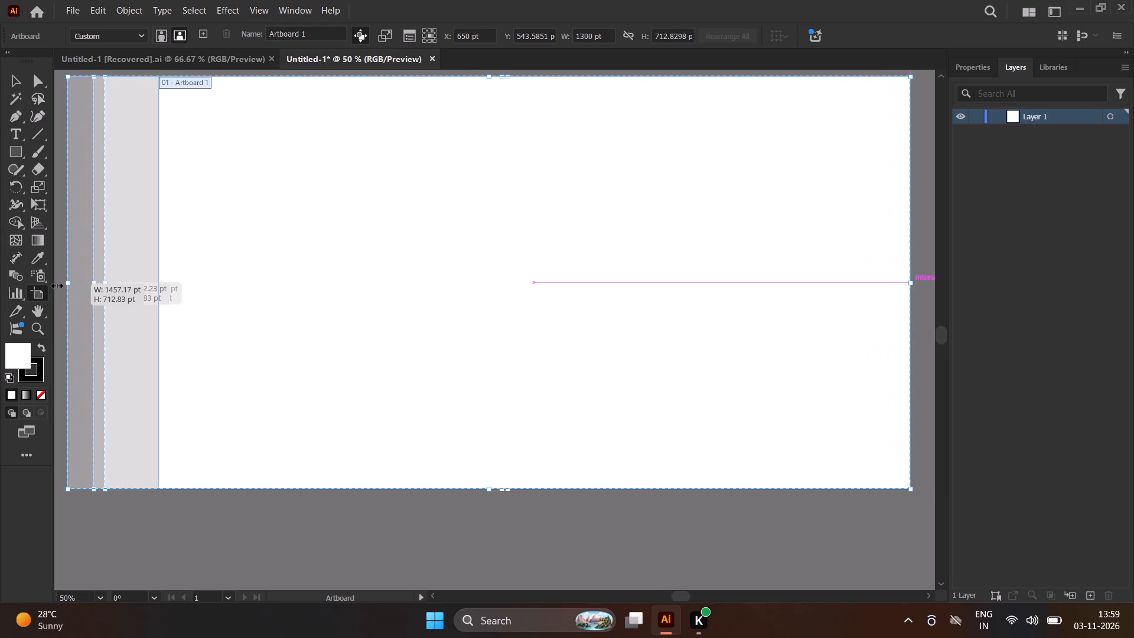
drag(56, 284, 55, 284)
double_click(55, 284)
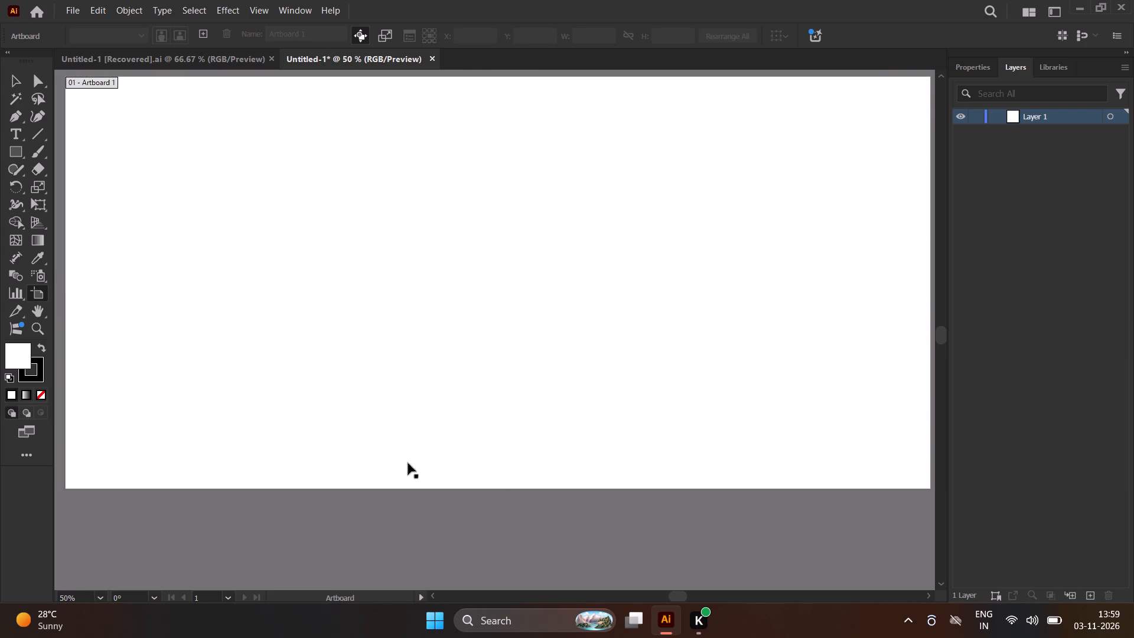
click(43, 290)
click(385, 427)
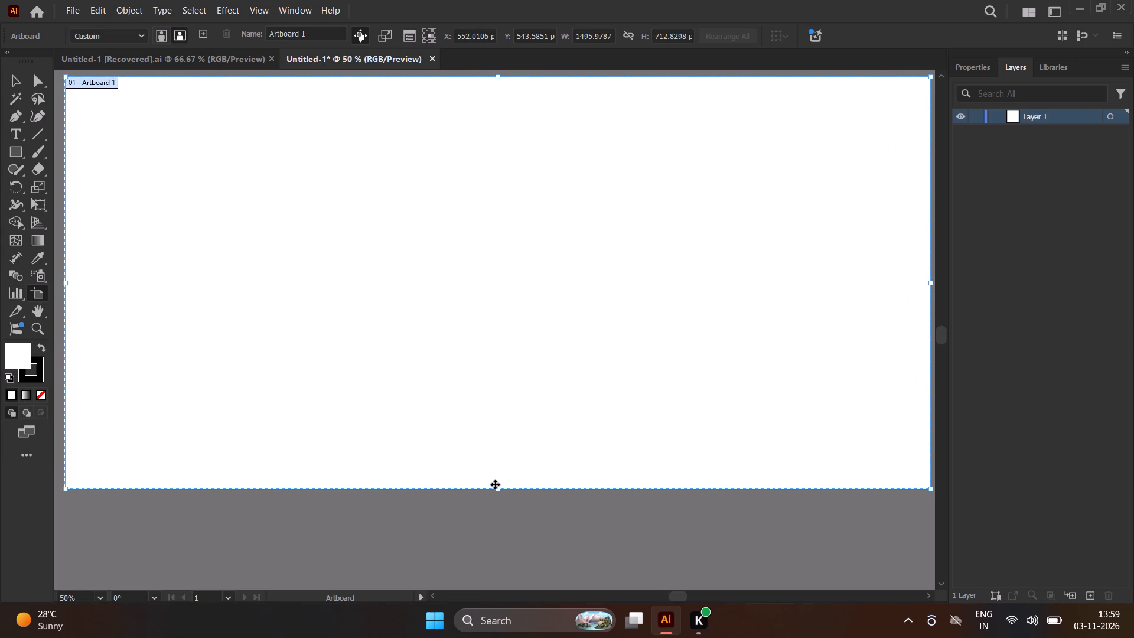
Extend the artboard's bottom edge downward to a height of about 884 pt.
drag(498, 488, 496, 558)
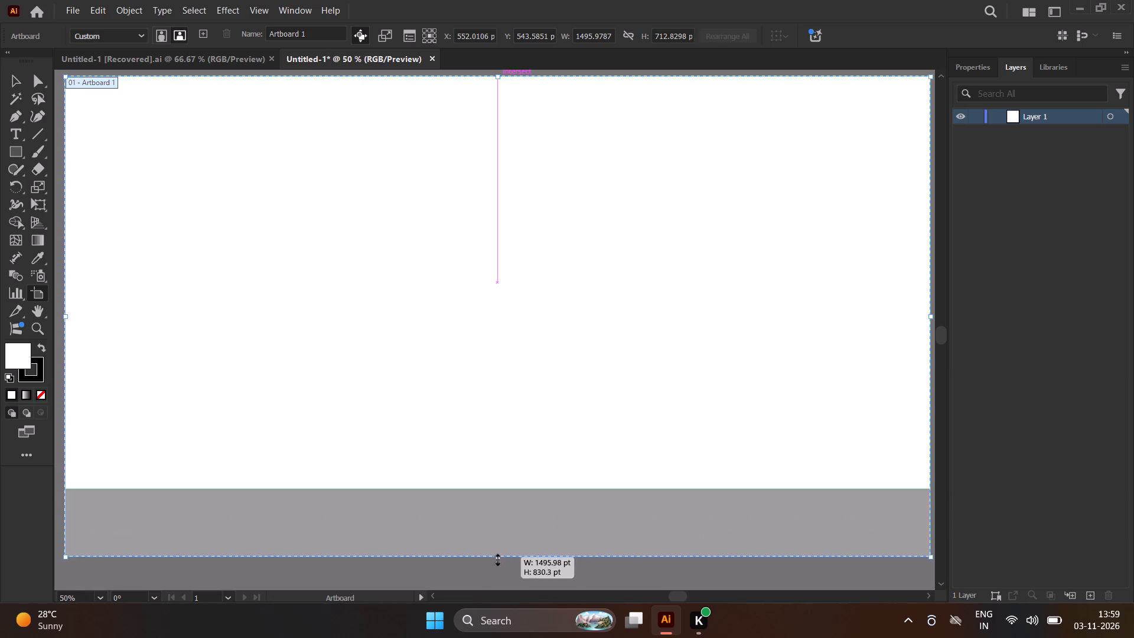
drag(496, 558, 498, 588)
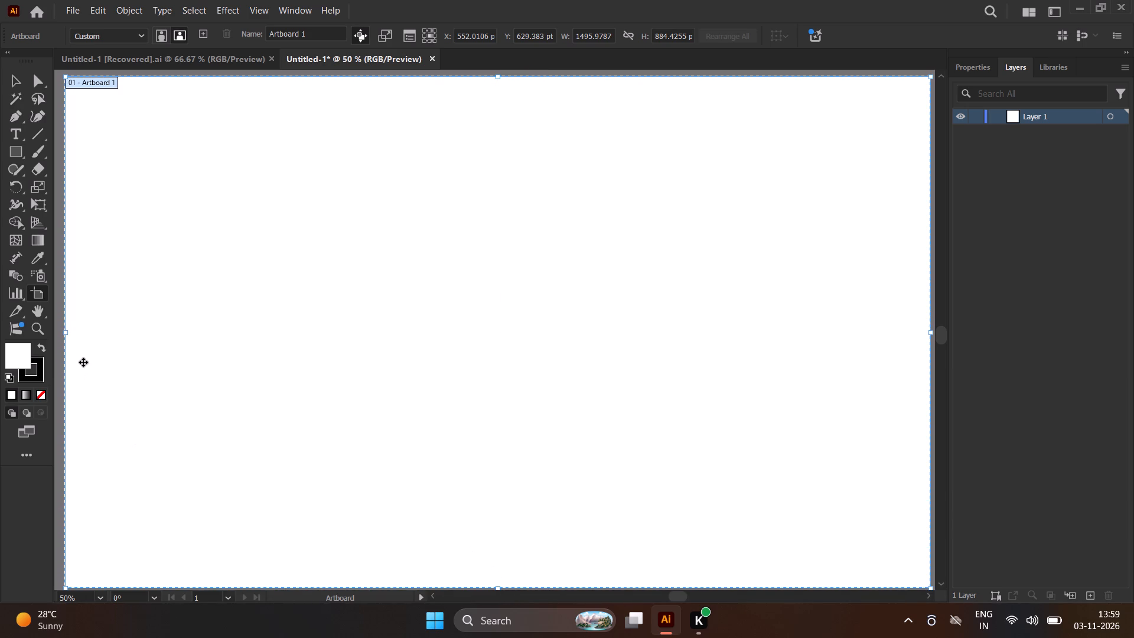
Extend the artboard's left edge slightly further to a width of about 1513 pt and return to the Selection tool.
drag(64, 328, 71, 331)
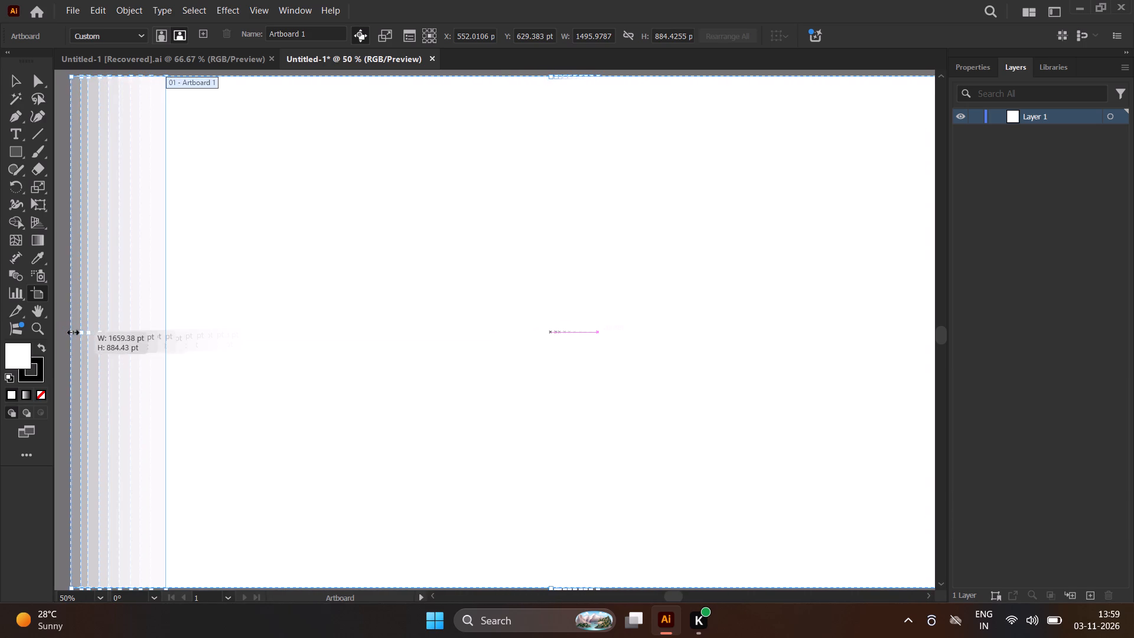
drag(71, 331, 154, 343)
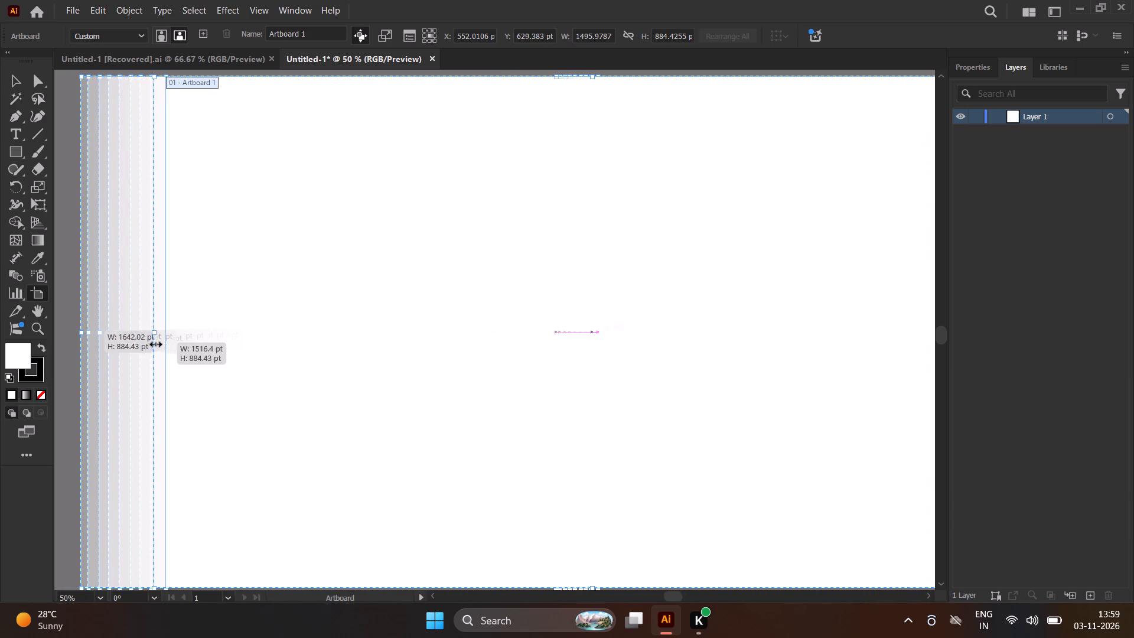
drag(154, 343, 155, 343)
key(space)
key(space)
key(space)
key(space)
key(space)
key(space)
key(space)
key(space)
key(space)
key(space)
key(space)
key(space)
key(space)
key(space)
key(space)
key(space)
key(space)
key(space)
key(space)
key(space)
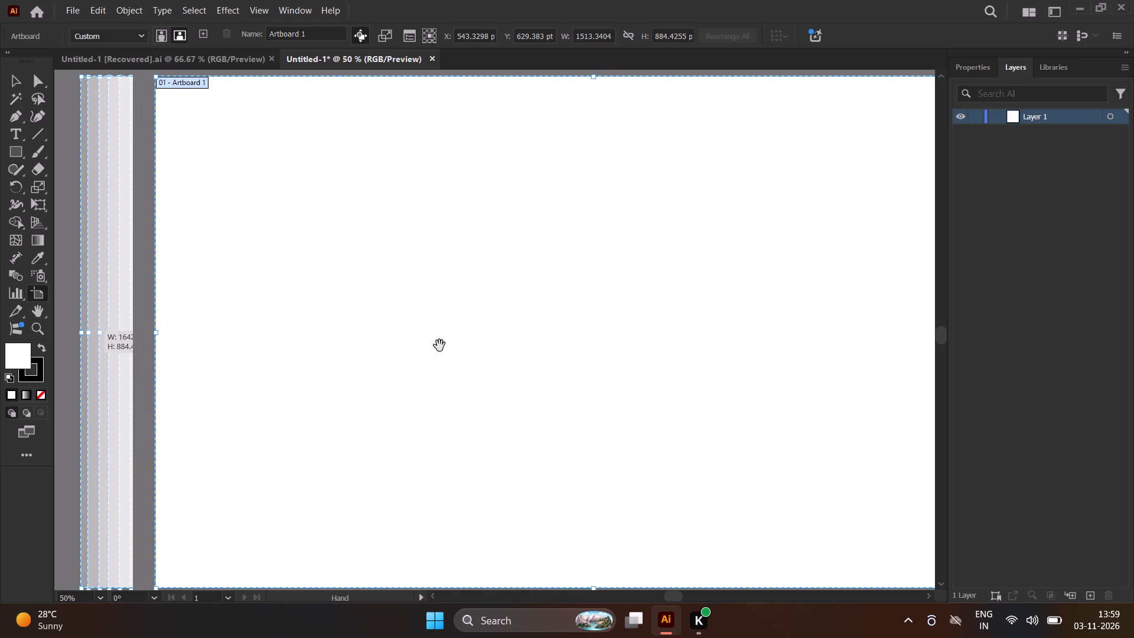
drag(439, 346, 340, 341)
click(15, 83)
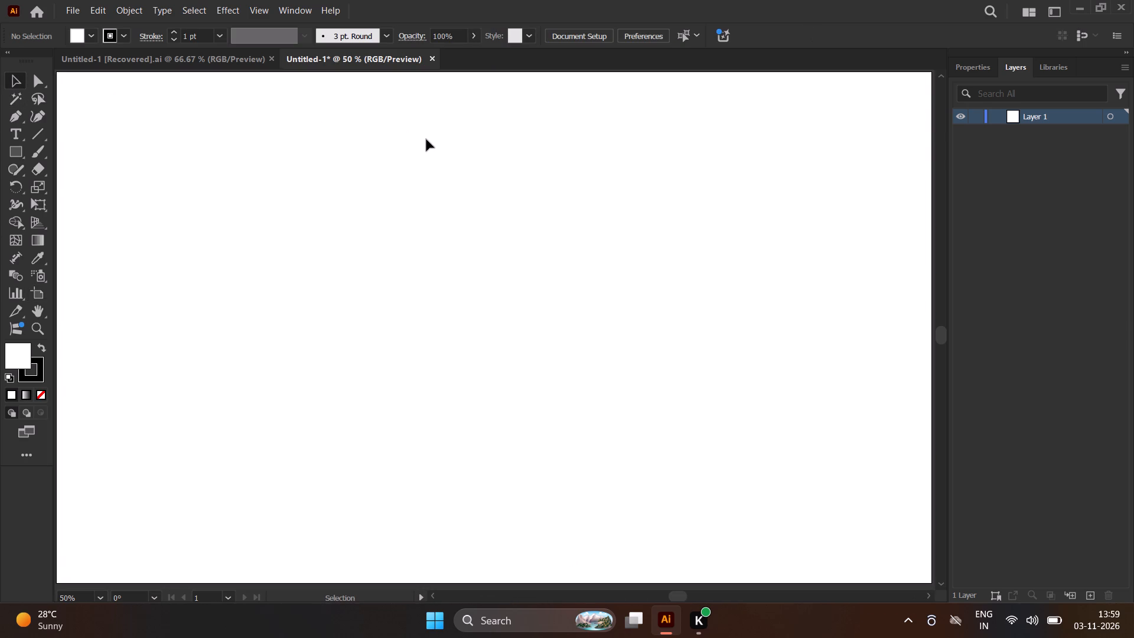
click(426, 139)
Draw a square about 172 pt wide from its centre in the upper middle of the artboard with the Rectangle tool.
right_click(37, 239)
click(16, 147)
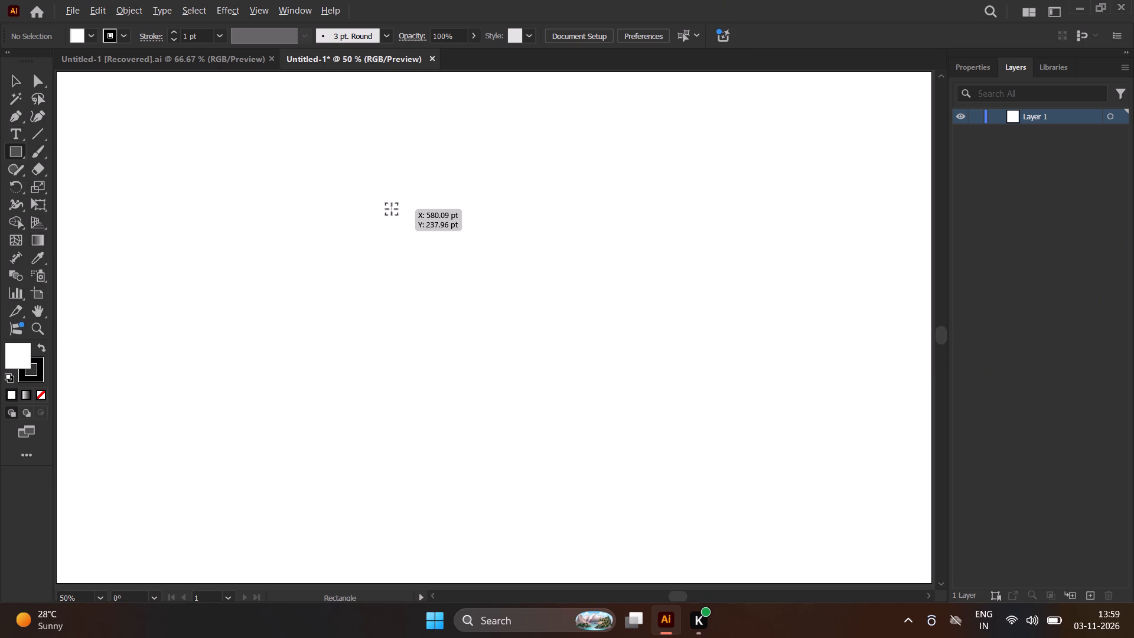
alt+shift+drag(392, 209, 435, 234)
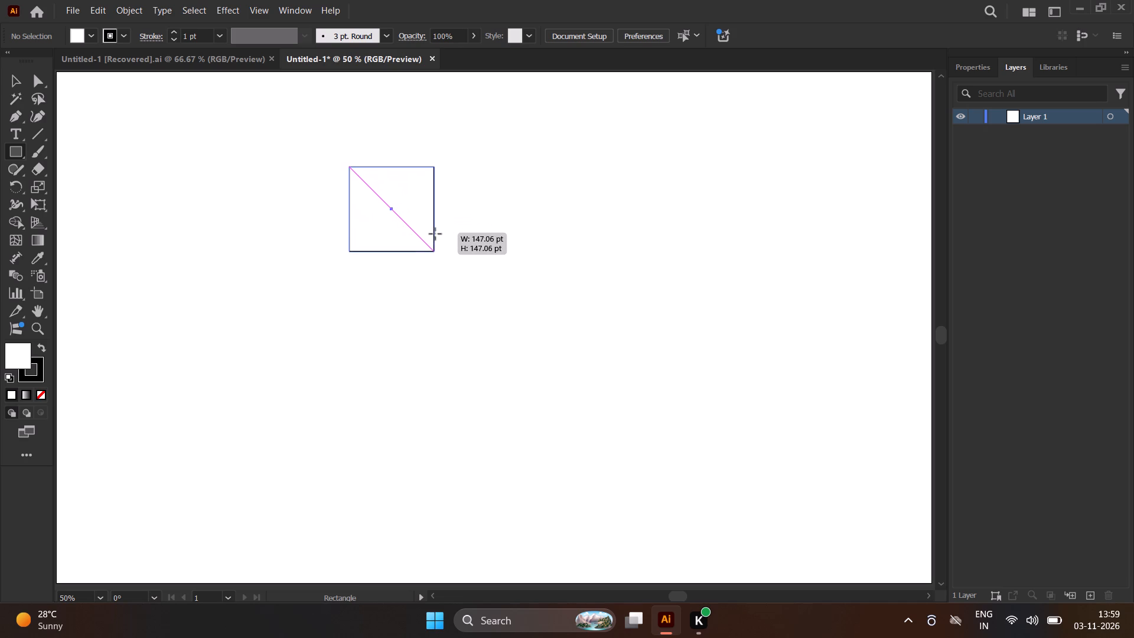
alt+shift+drag(435, 234, 441, 239)
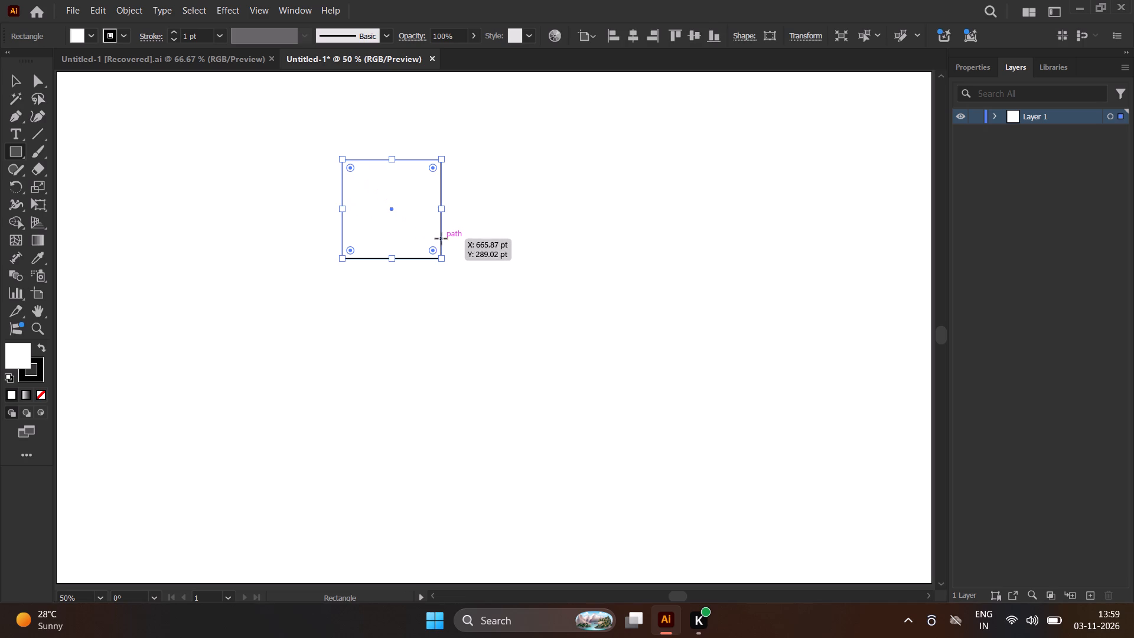
Duplicate the square horizontally to its right so that the two squares share an edge.
click(20, 81)
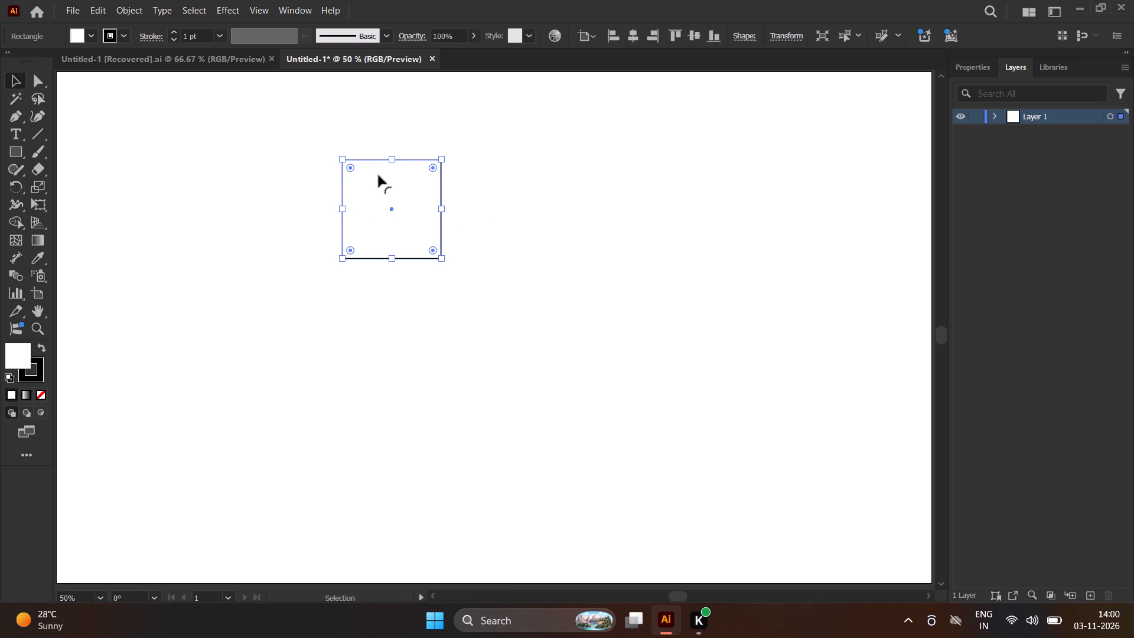
alt+click(442, 188)
alt+drag(441, 186, 539, 187)
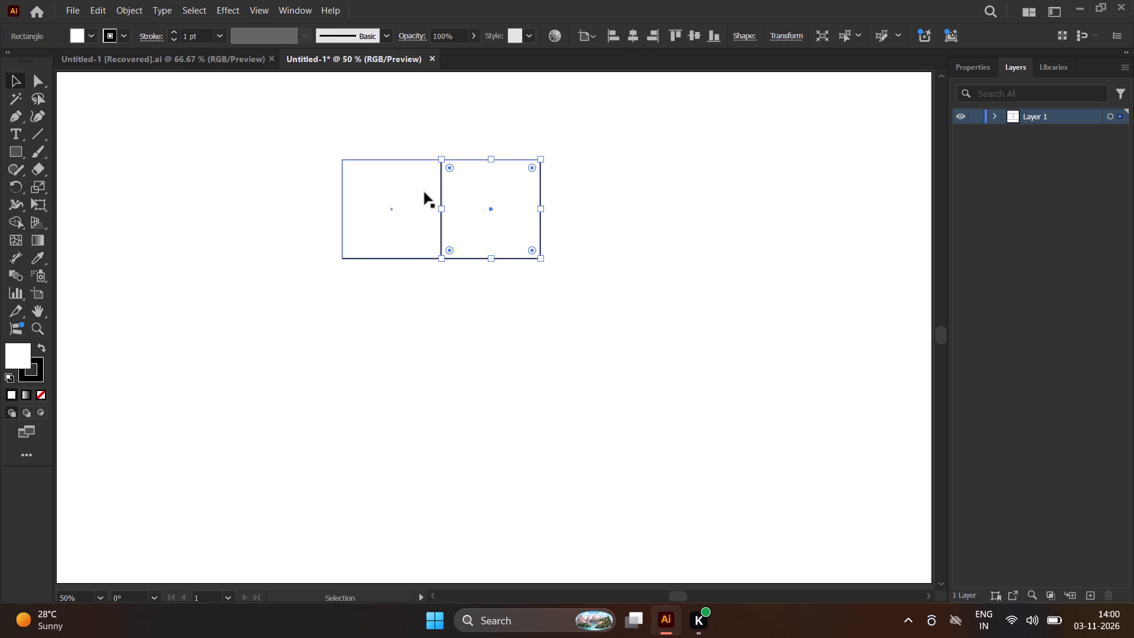
Duplicate both squares straight down by about 172 pt to form a two-by-two grid.
shift+click(424, 193)
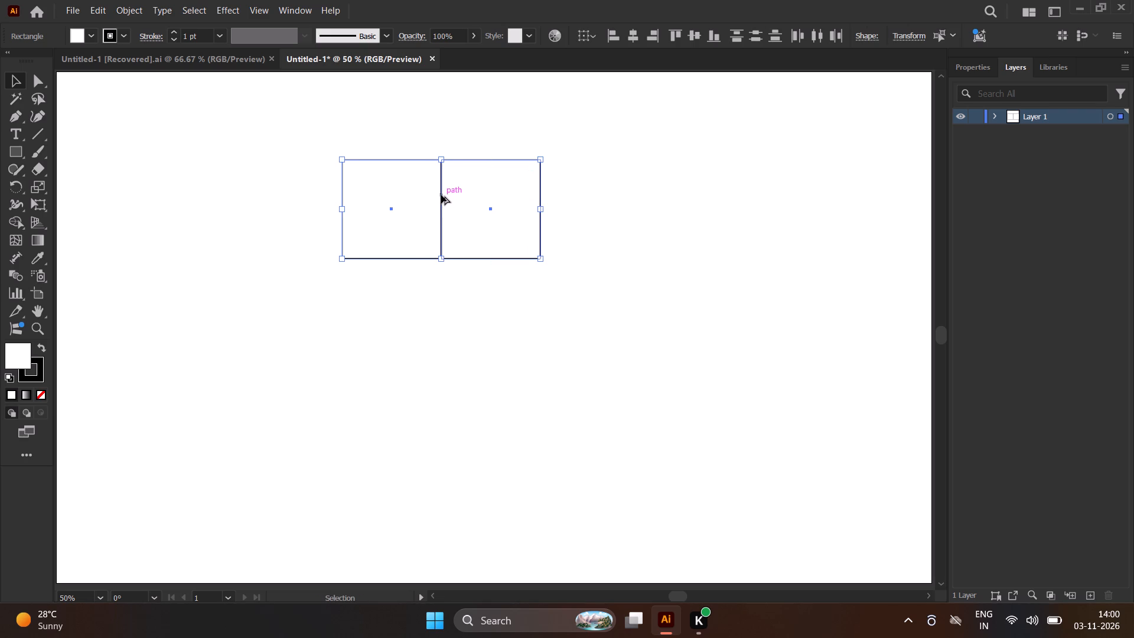
alt+drag(441, 195, 438, 279)
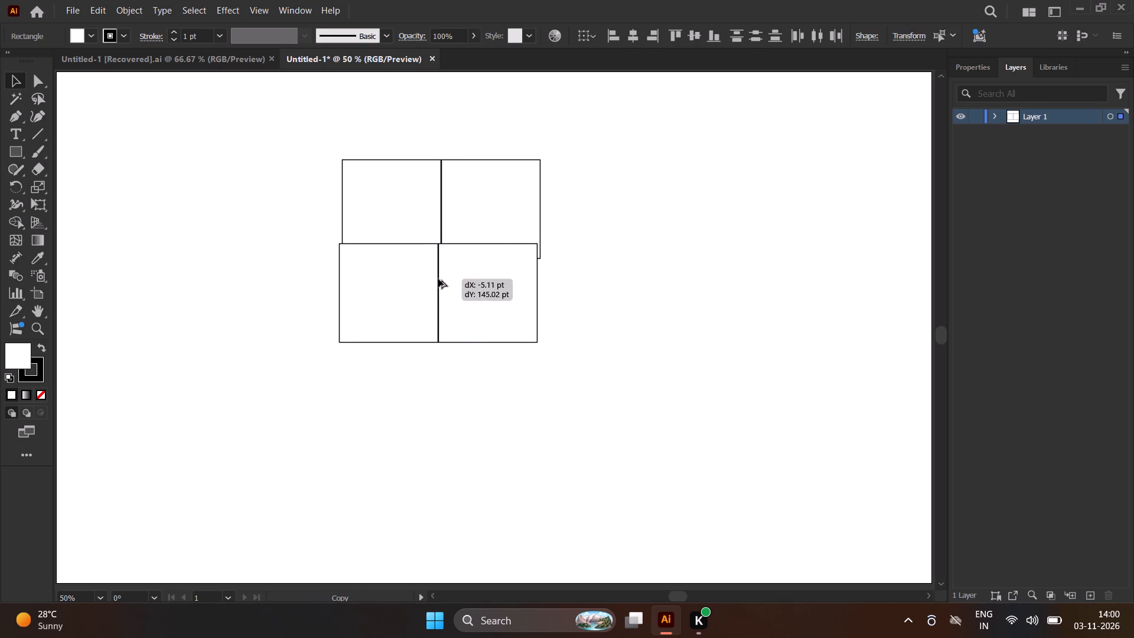
alt+drag(438, 279, 443, 282)
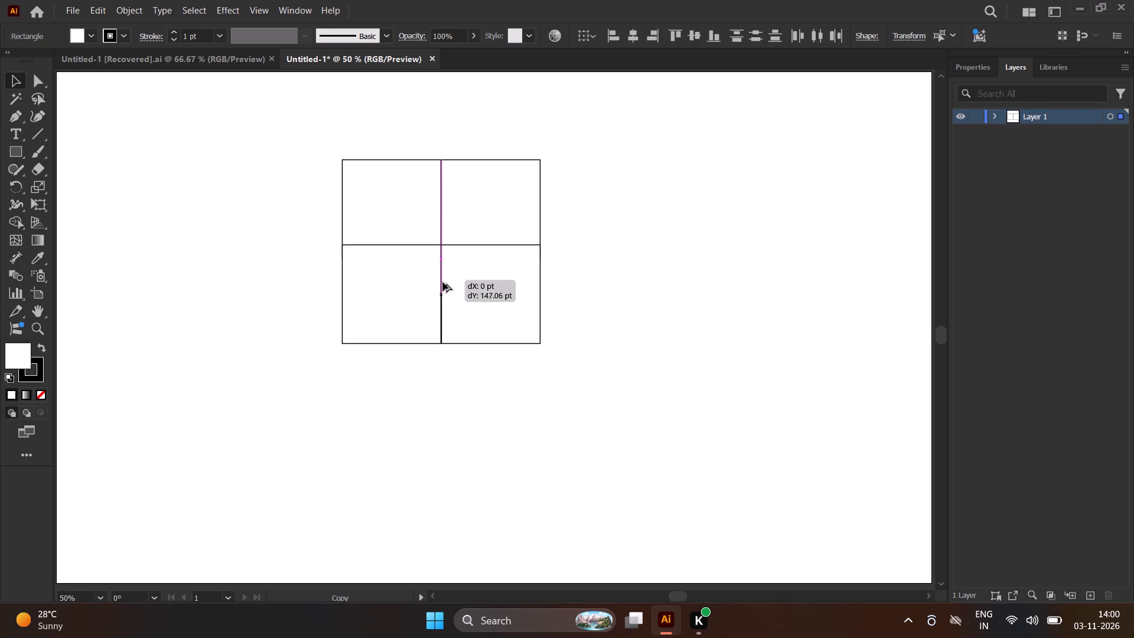
alt+drag(443, 282, 441, 293)
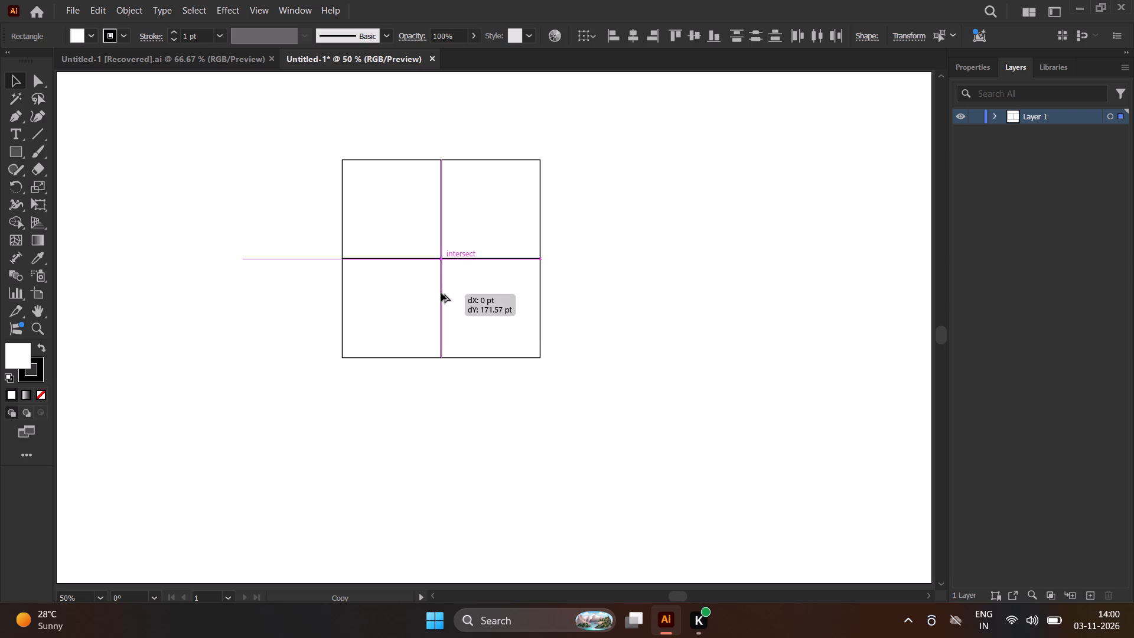
alt+drag(441, 293, 441, 293)
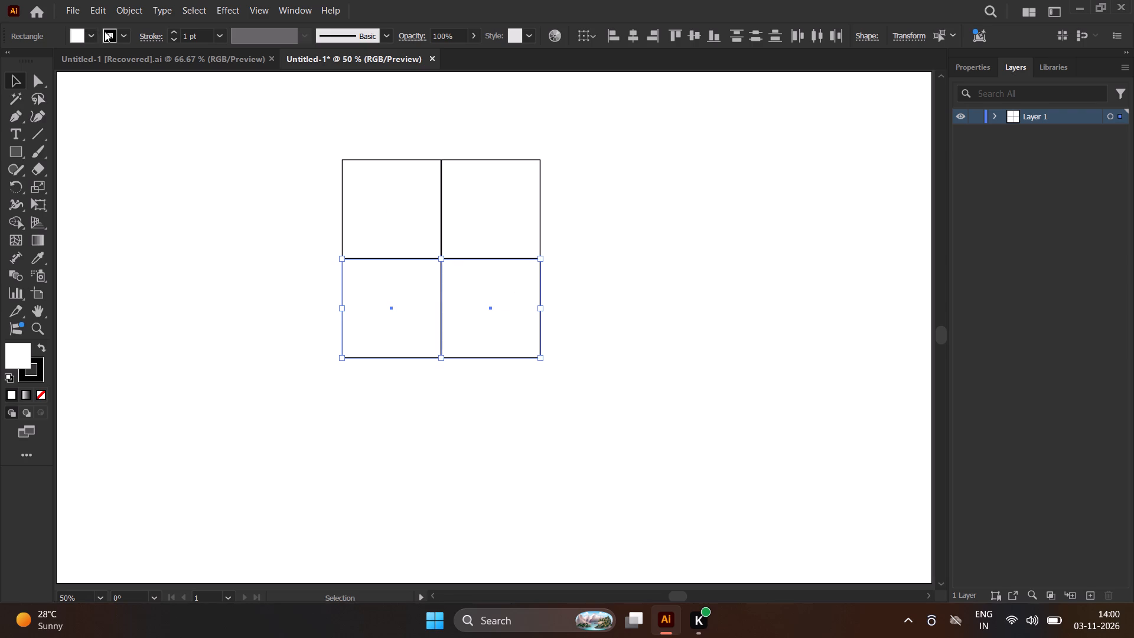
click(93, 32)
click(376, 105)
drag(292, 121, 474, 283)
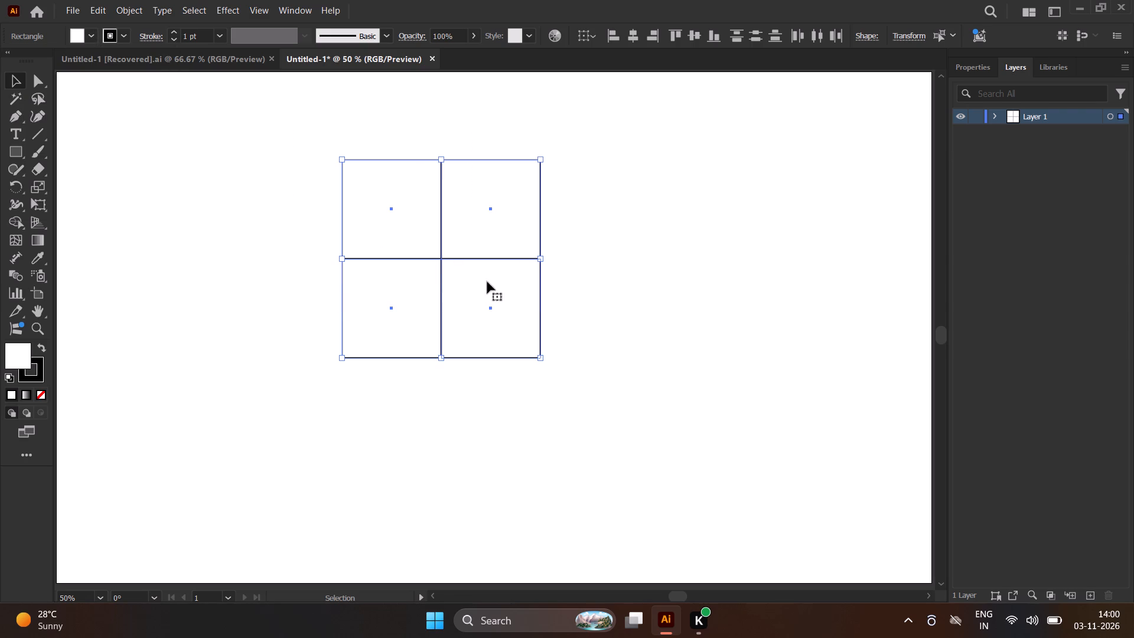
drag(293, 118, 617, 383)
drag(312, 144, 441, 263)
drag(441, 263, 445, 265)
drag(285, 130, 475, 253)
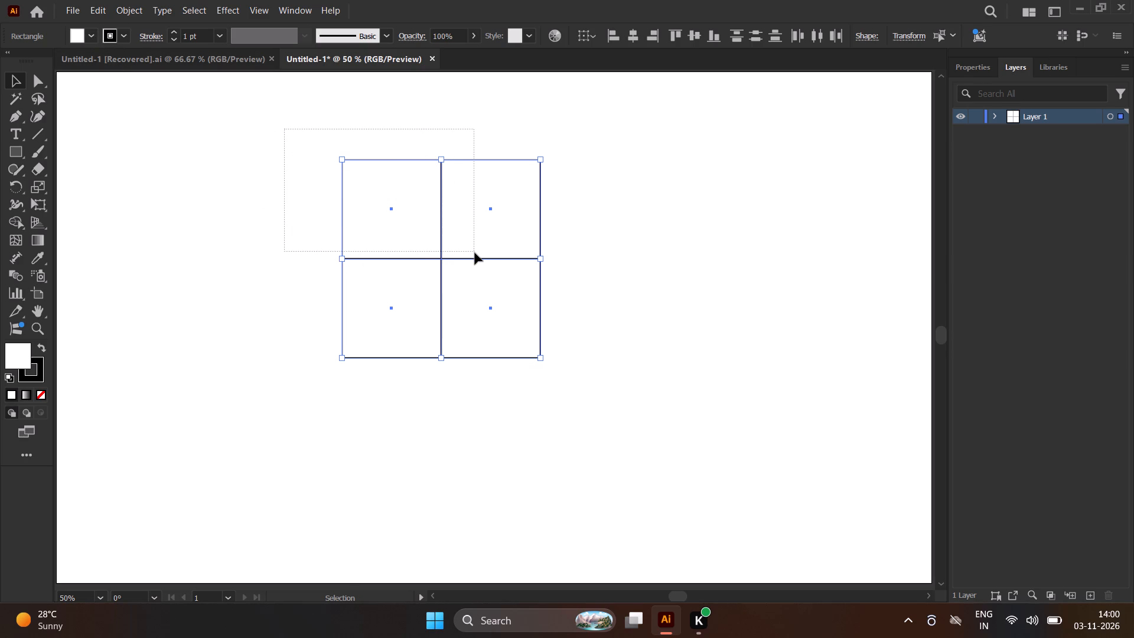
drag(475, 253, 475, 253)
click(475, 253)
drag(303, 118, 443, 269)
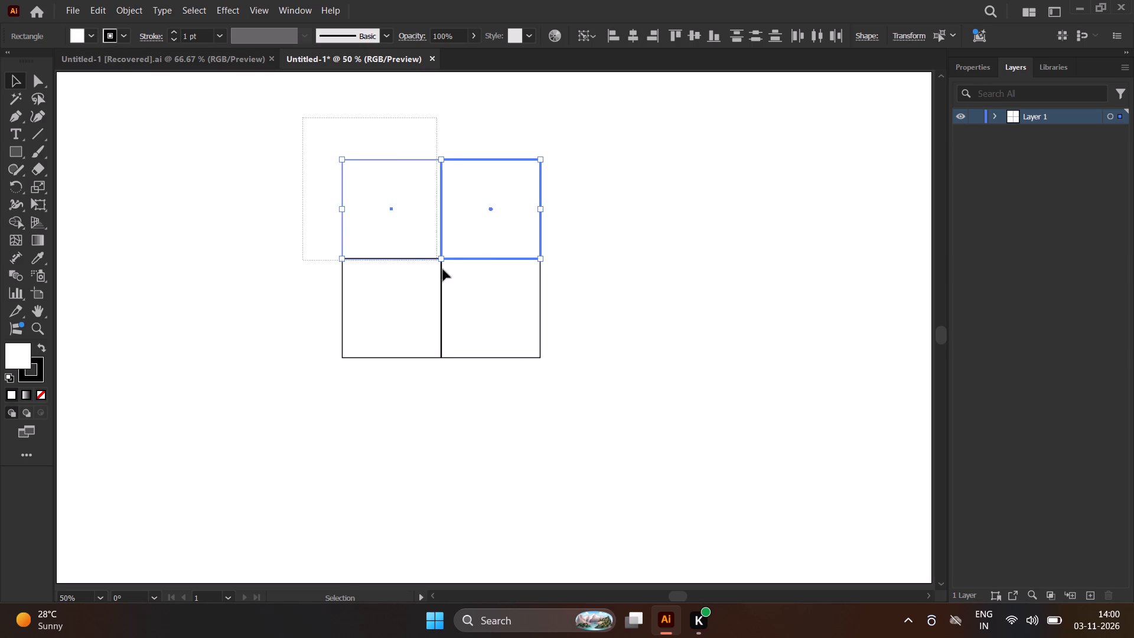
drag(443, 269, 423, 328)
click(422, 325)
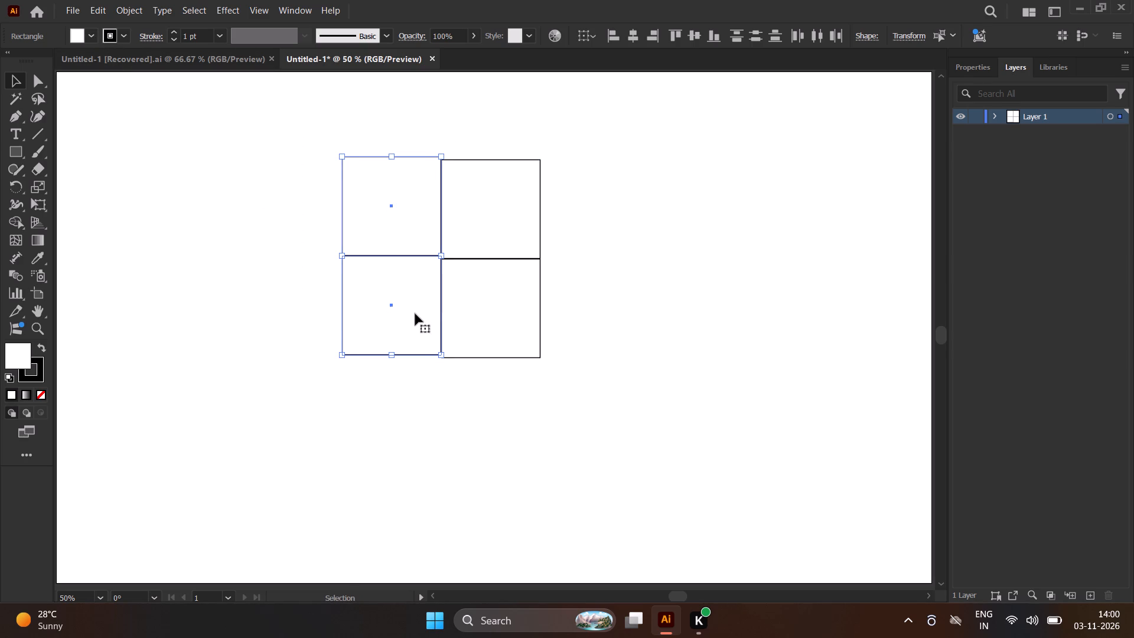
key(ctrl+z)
Set the fill of all four grid squares to None and deselect them.
drag(285, 130, 438, 178)
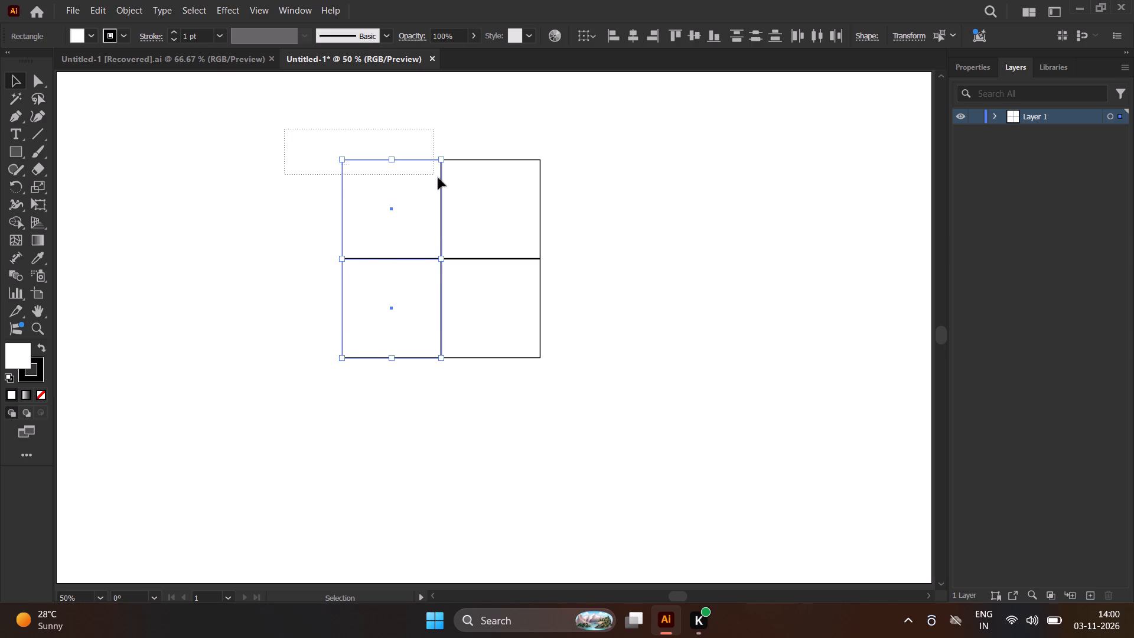
drag(438, 178, 515, 262)
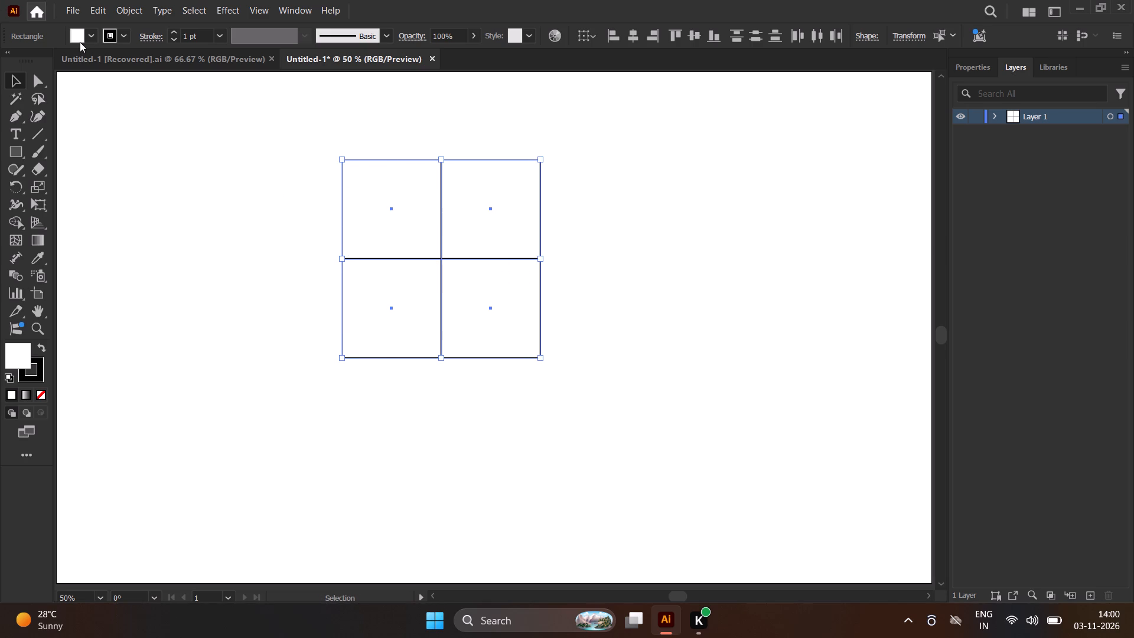
click(92, 33)
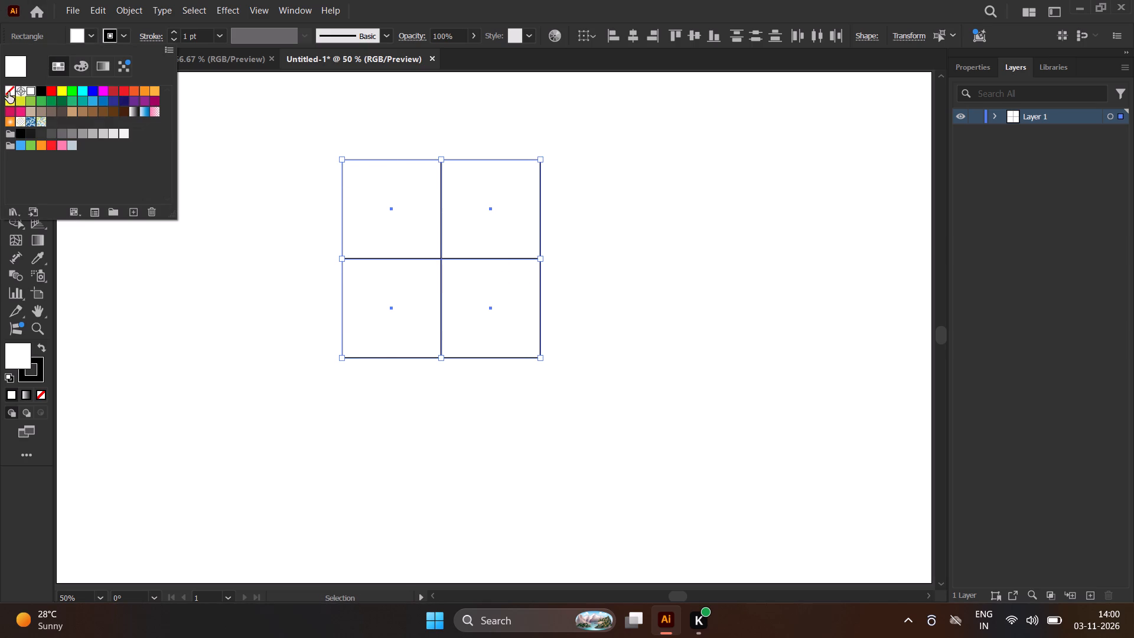
click(8, 92)
click(92, 33)
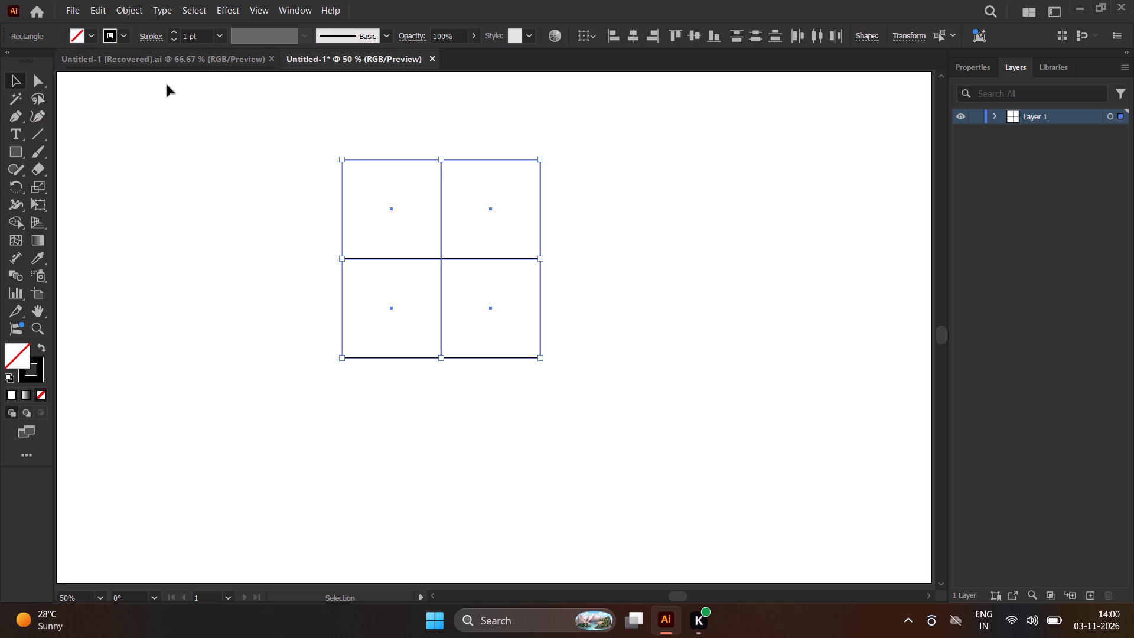
click(201, 109)
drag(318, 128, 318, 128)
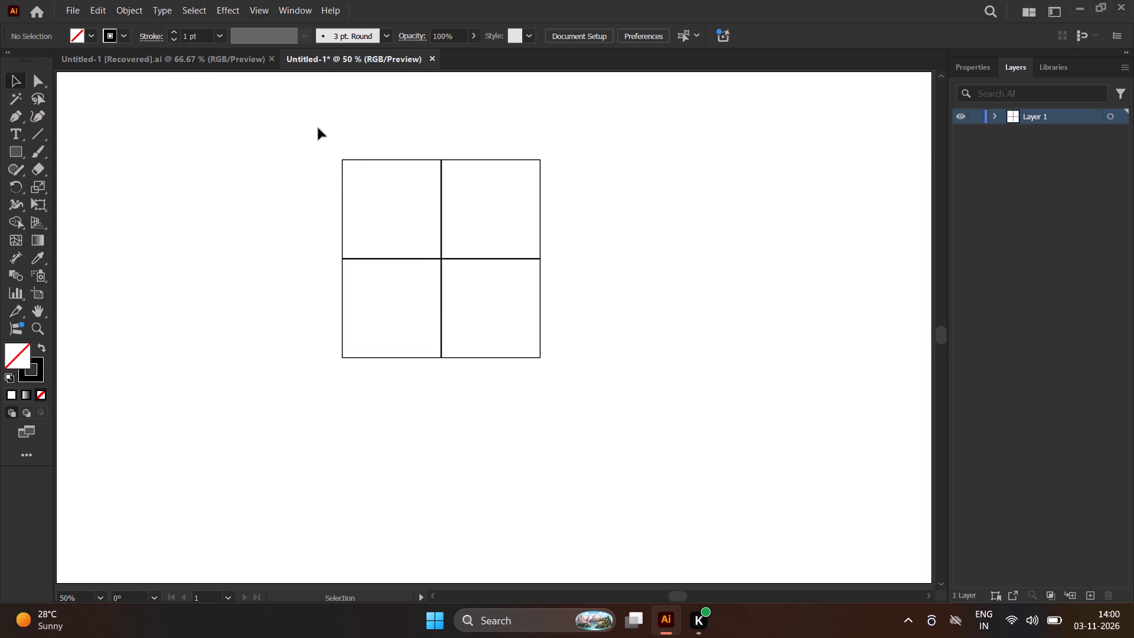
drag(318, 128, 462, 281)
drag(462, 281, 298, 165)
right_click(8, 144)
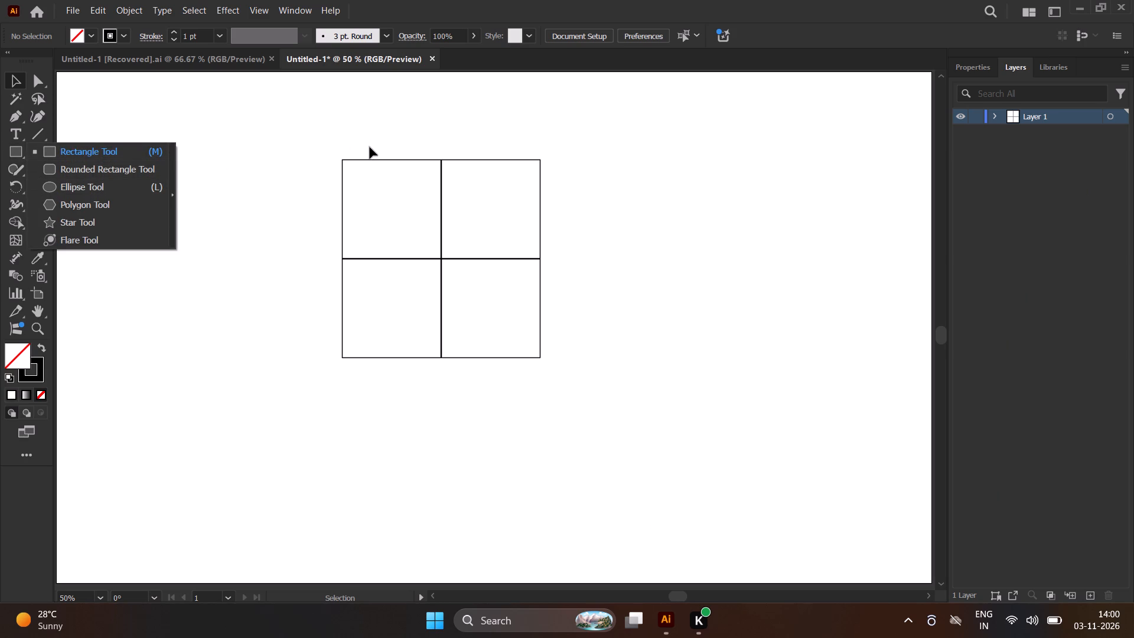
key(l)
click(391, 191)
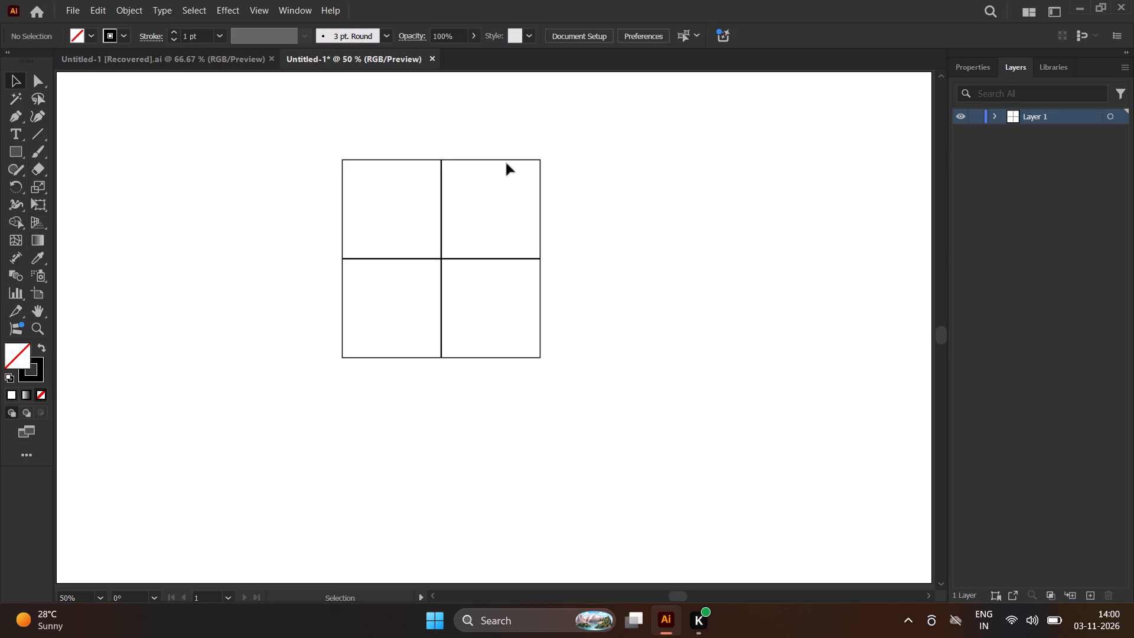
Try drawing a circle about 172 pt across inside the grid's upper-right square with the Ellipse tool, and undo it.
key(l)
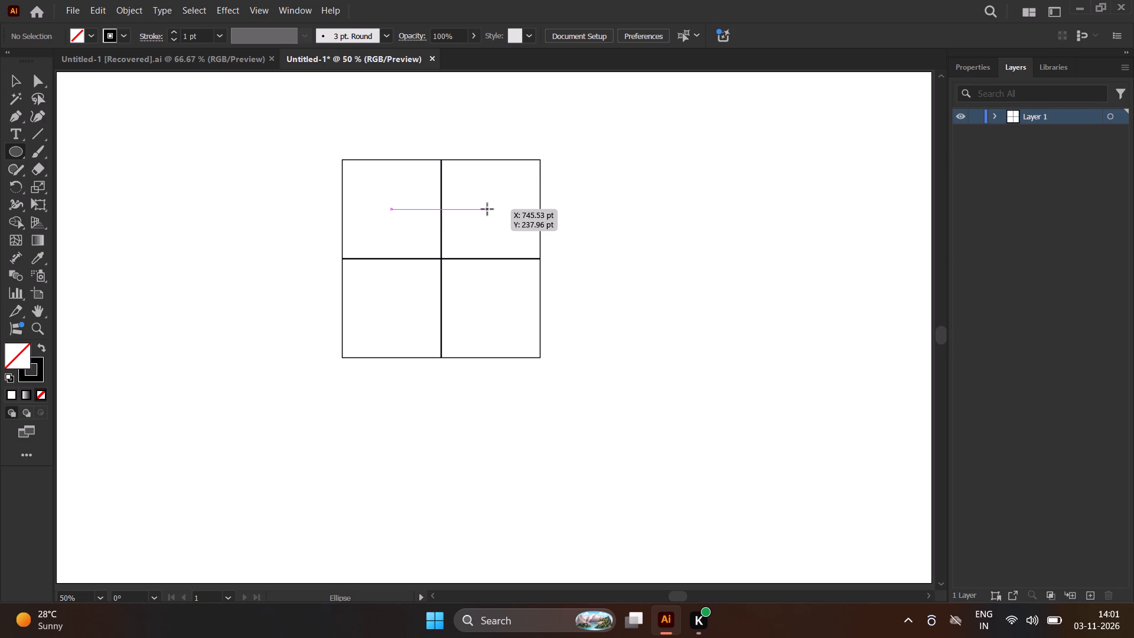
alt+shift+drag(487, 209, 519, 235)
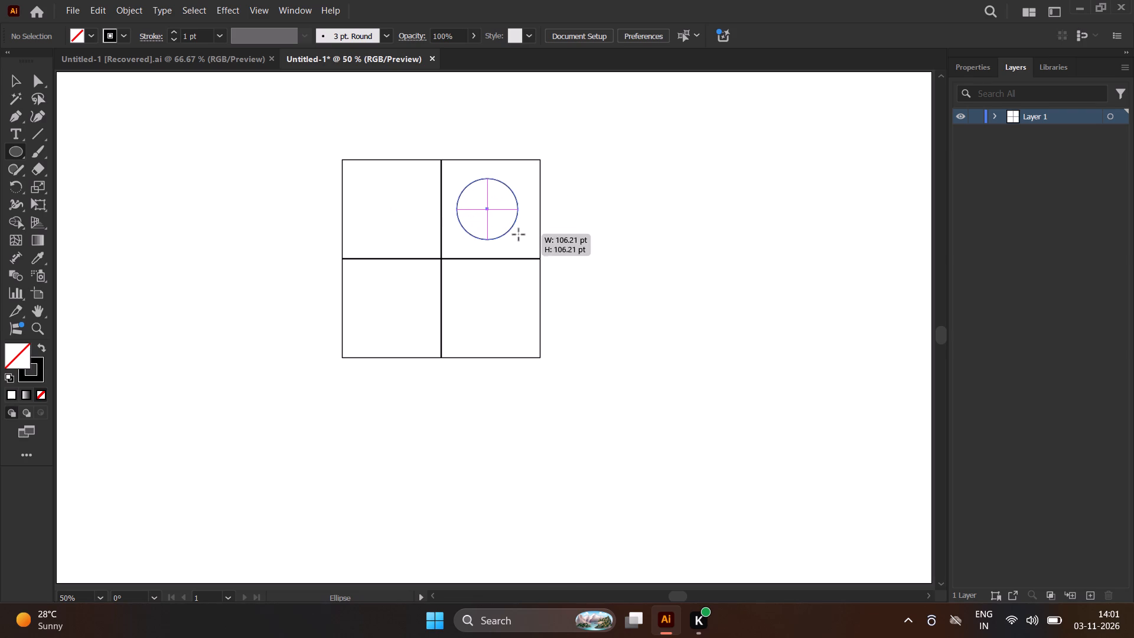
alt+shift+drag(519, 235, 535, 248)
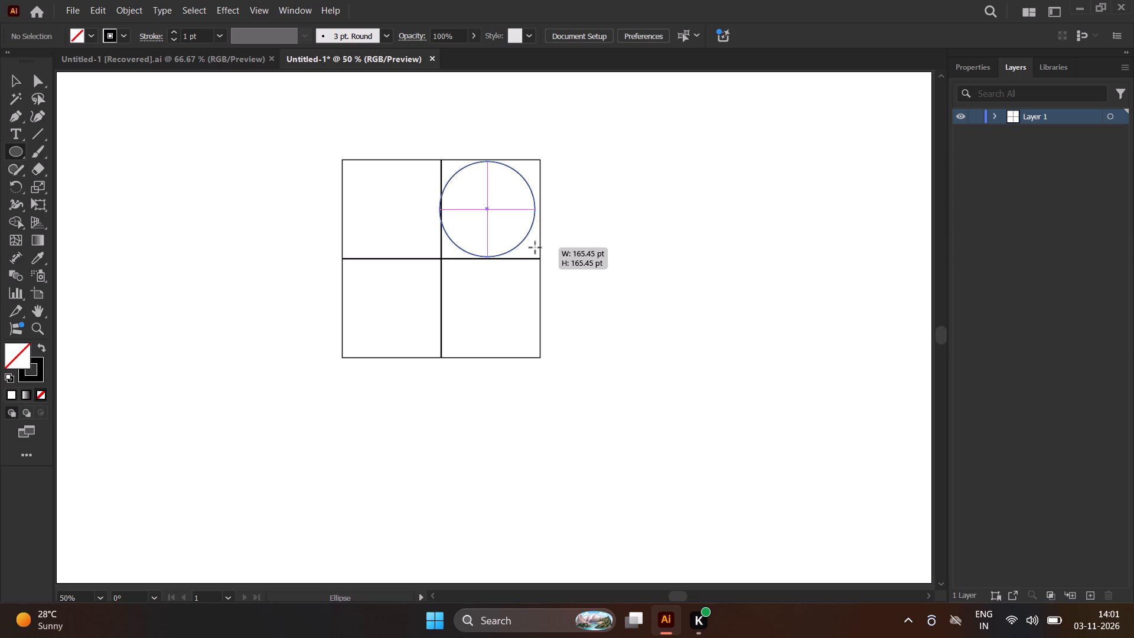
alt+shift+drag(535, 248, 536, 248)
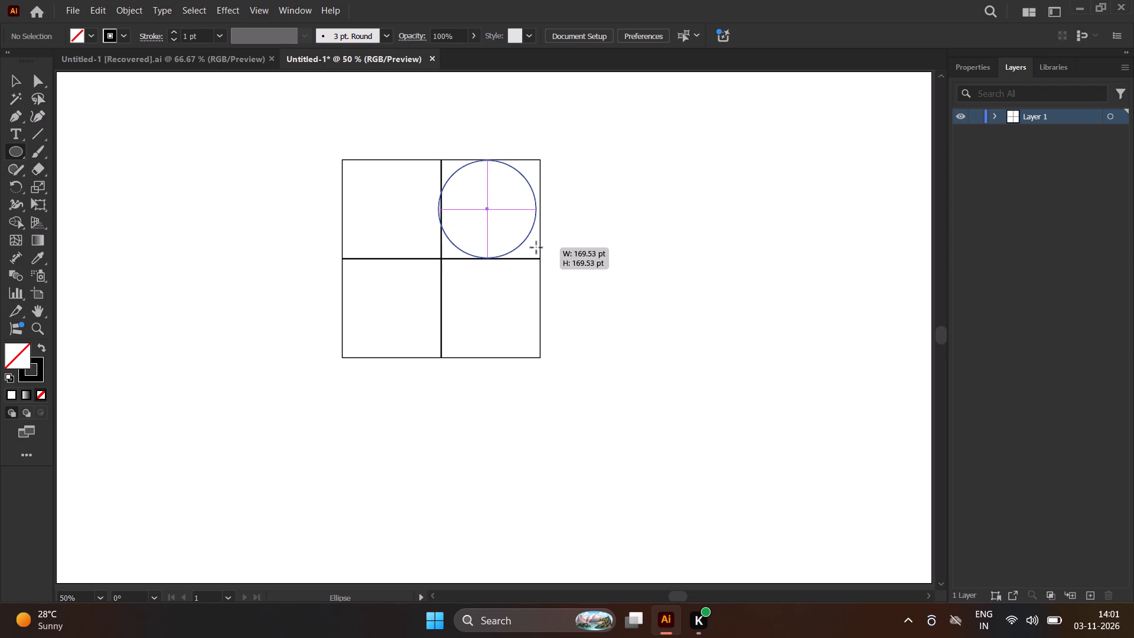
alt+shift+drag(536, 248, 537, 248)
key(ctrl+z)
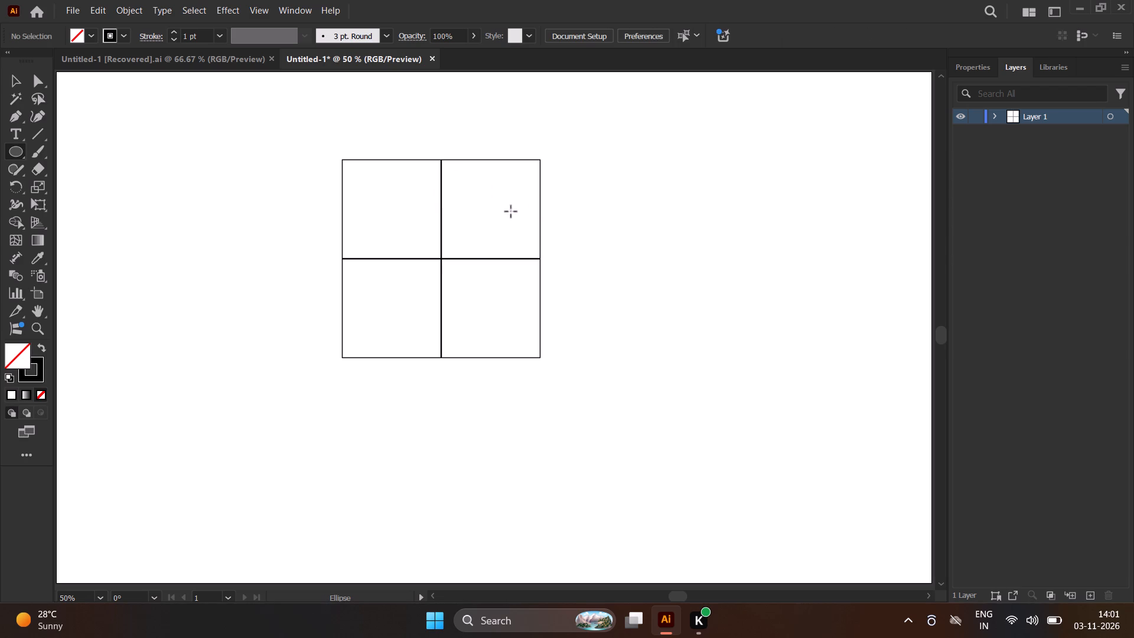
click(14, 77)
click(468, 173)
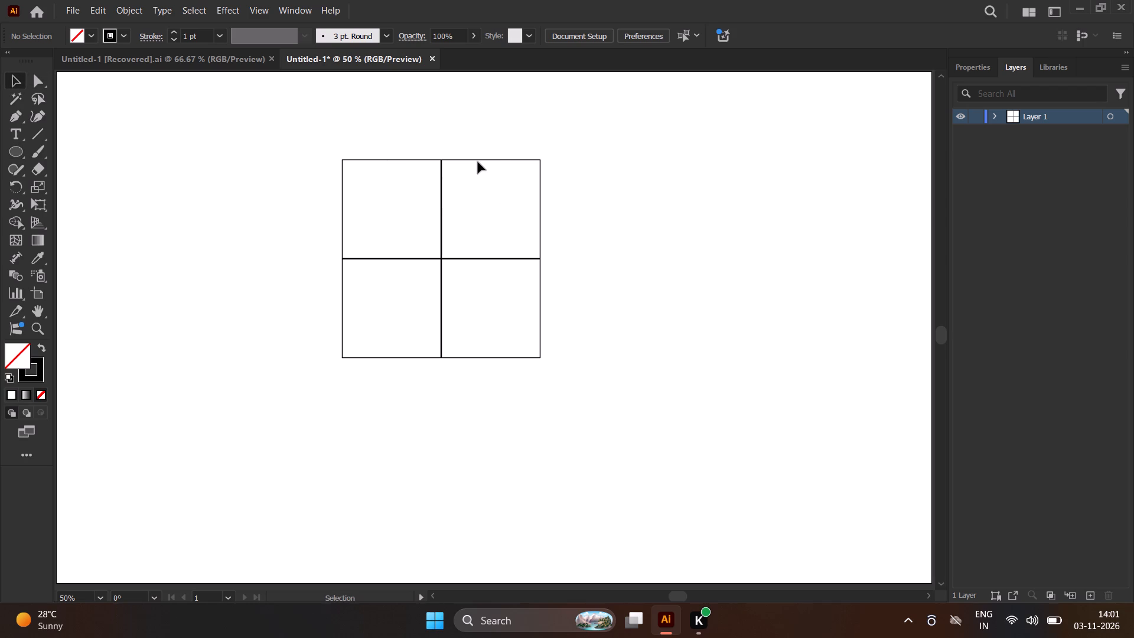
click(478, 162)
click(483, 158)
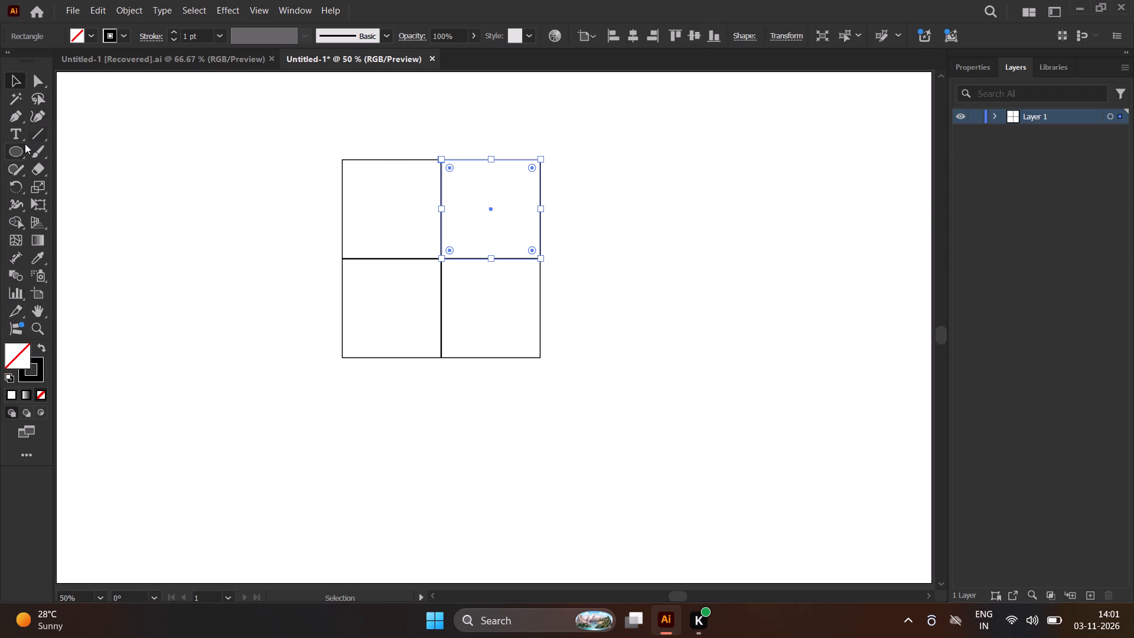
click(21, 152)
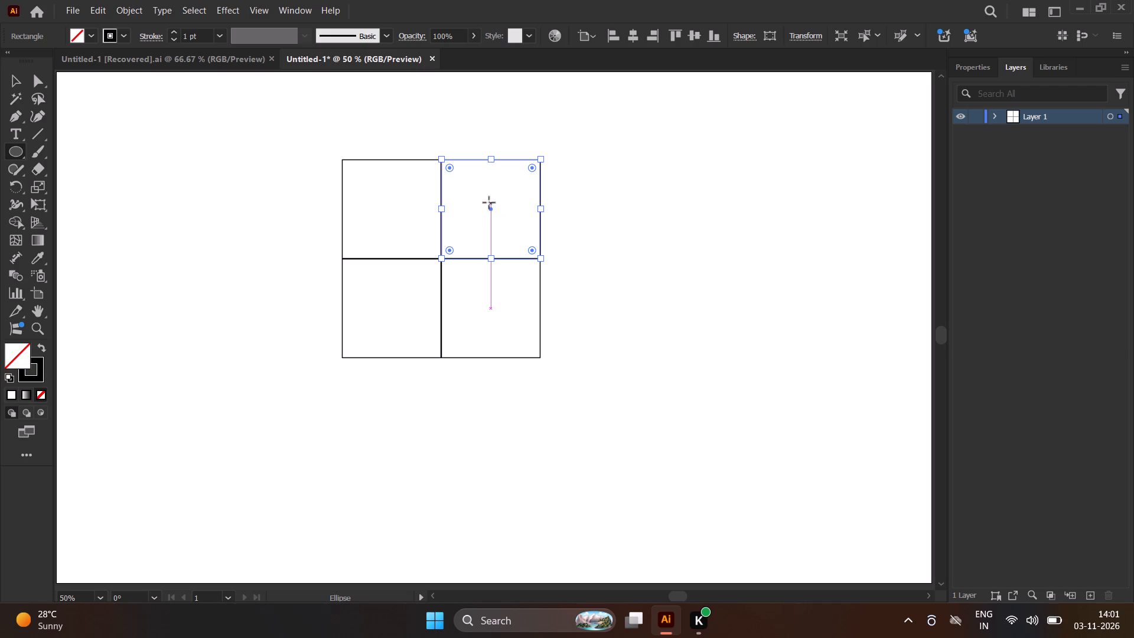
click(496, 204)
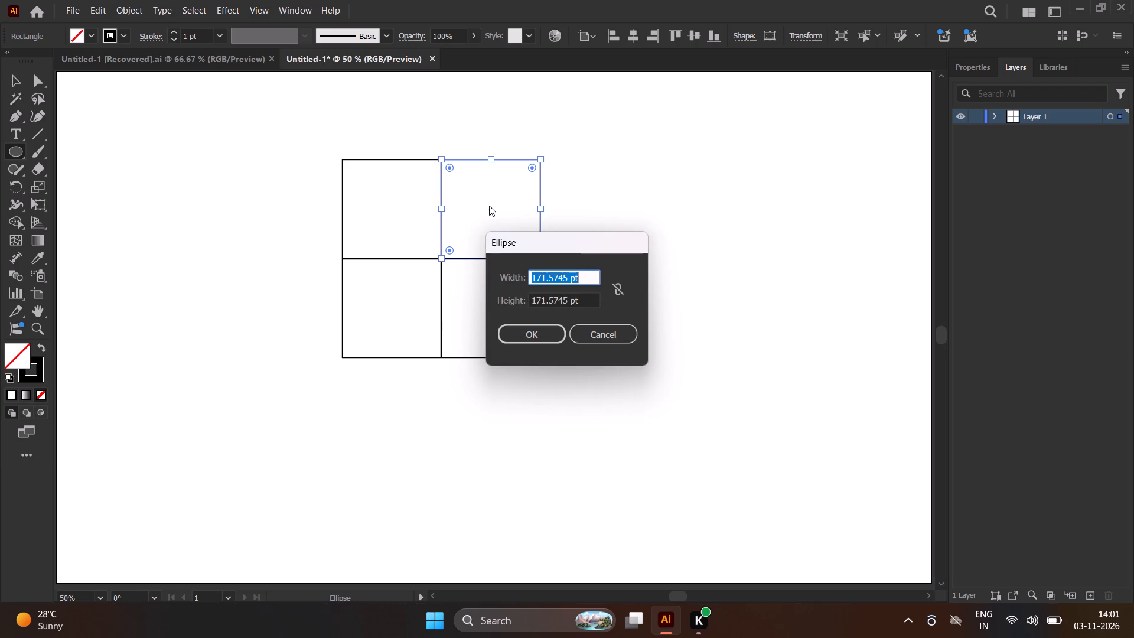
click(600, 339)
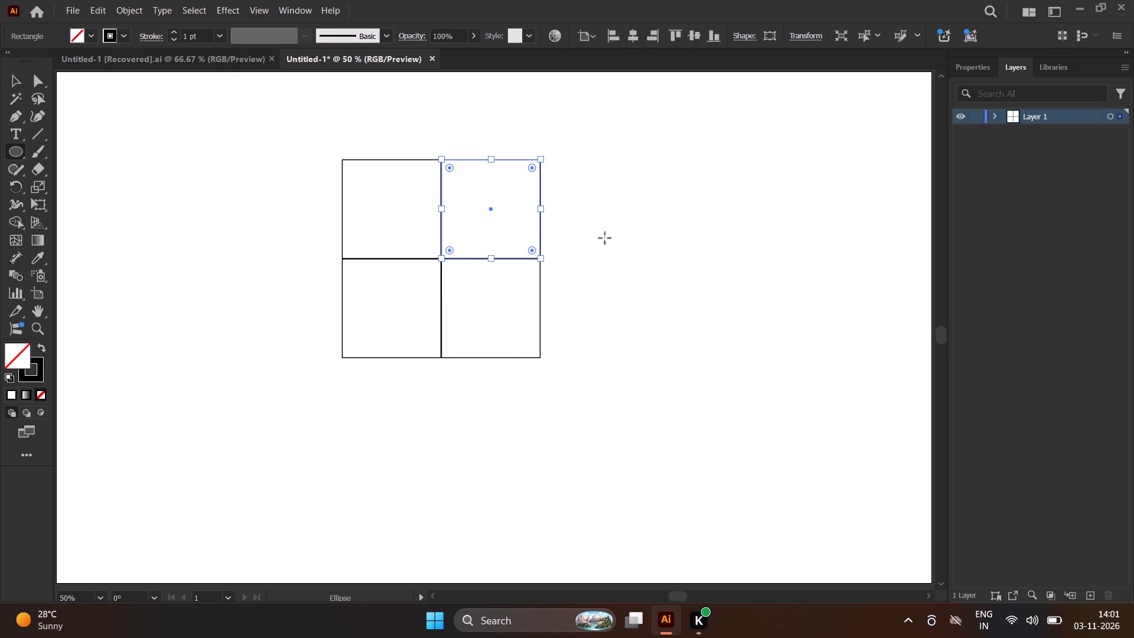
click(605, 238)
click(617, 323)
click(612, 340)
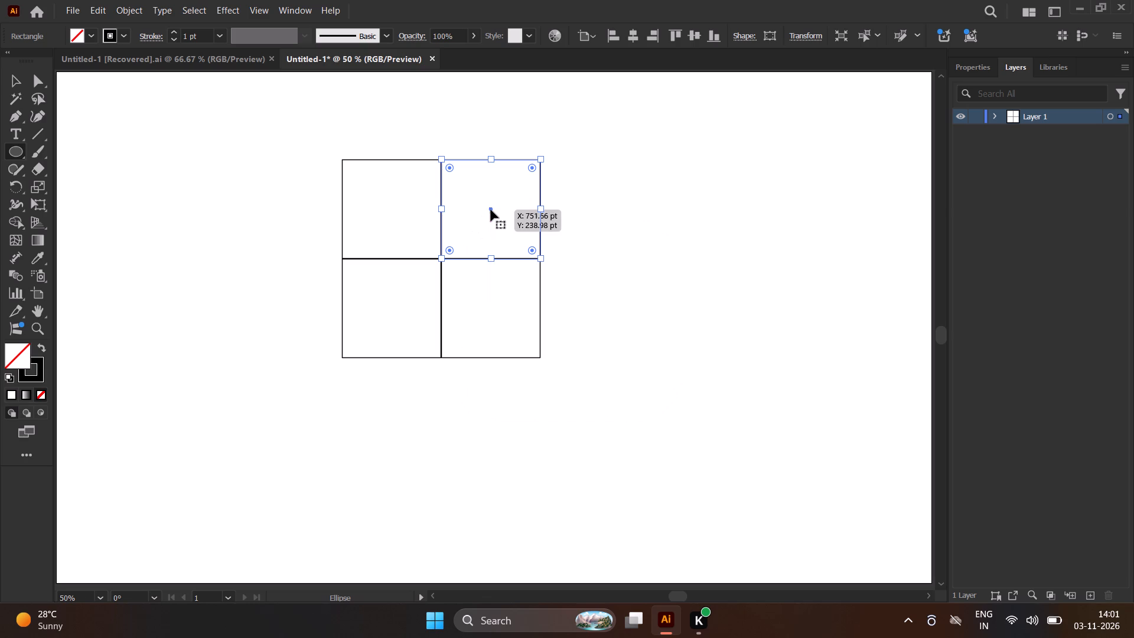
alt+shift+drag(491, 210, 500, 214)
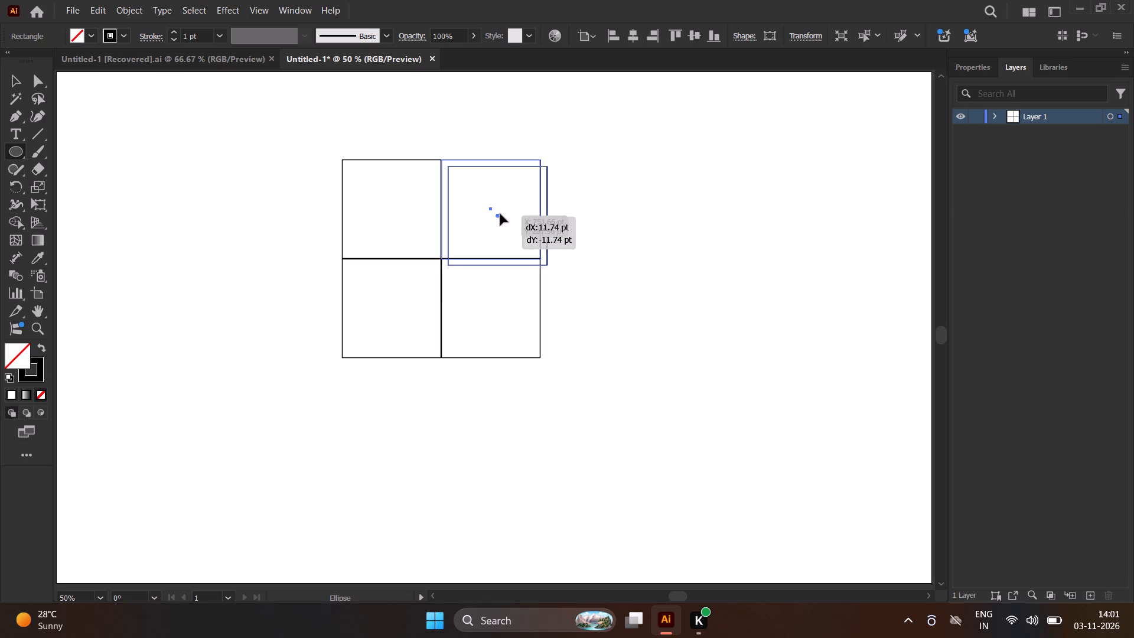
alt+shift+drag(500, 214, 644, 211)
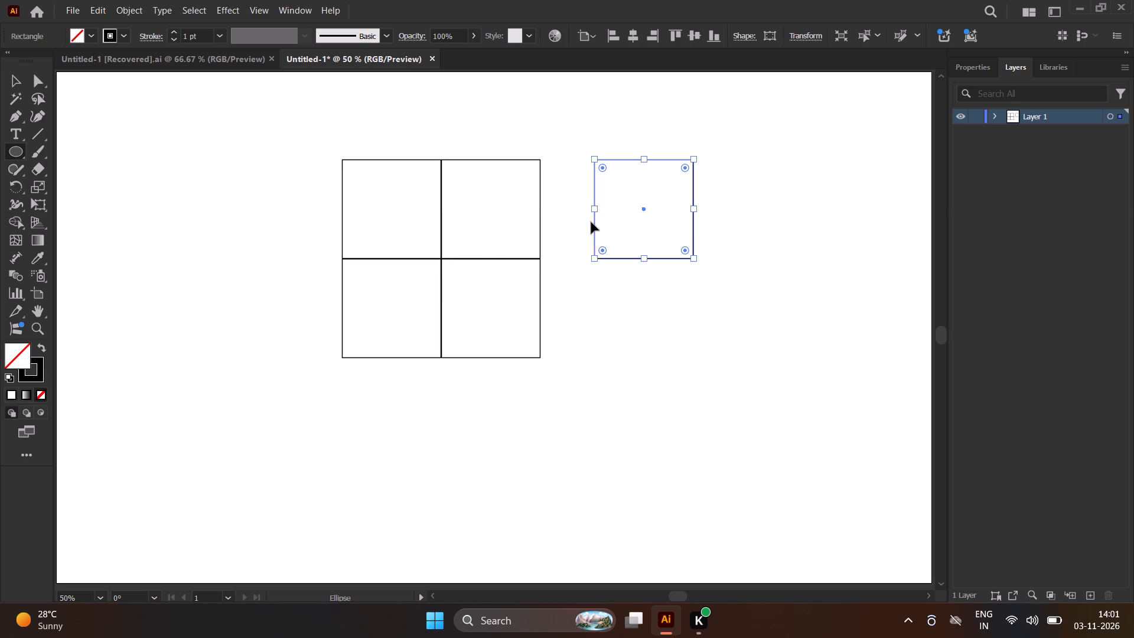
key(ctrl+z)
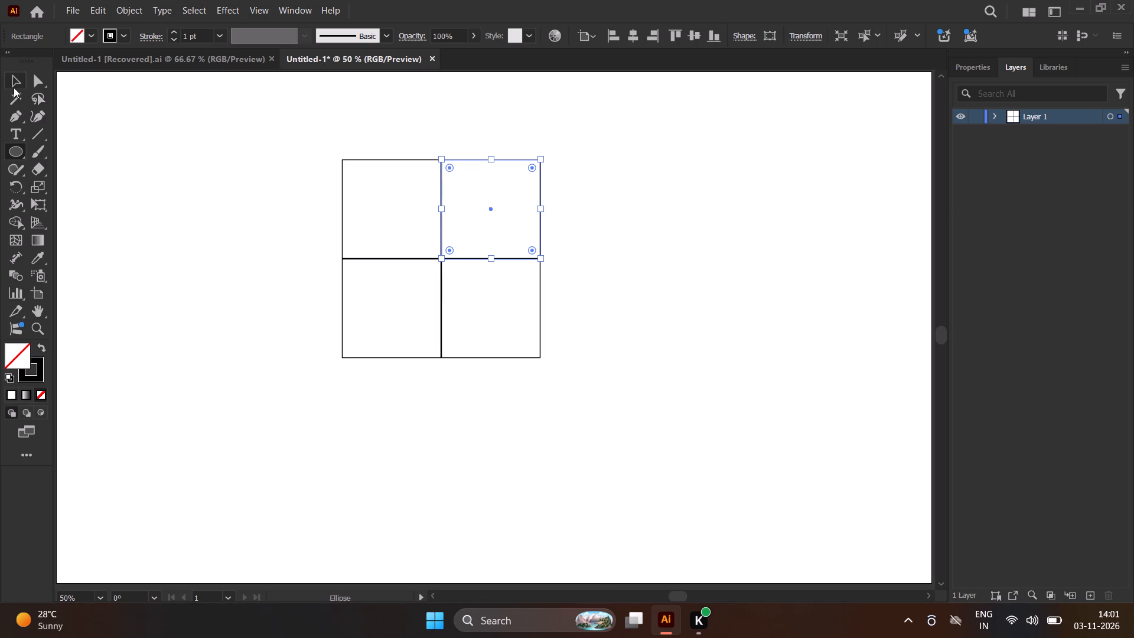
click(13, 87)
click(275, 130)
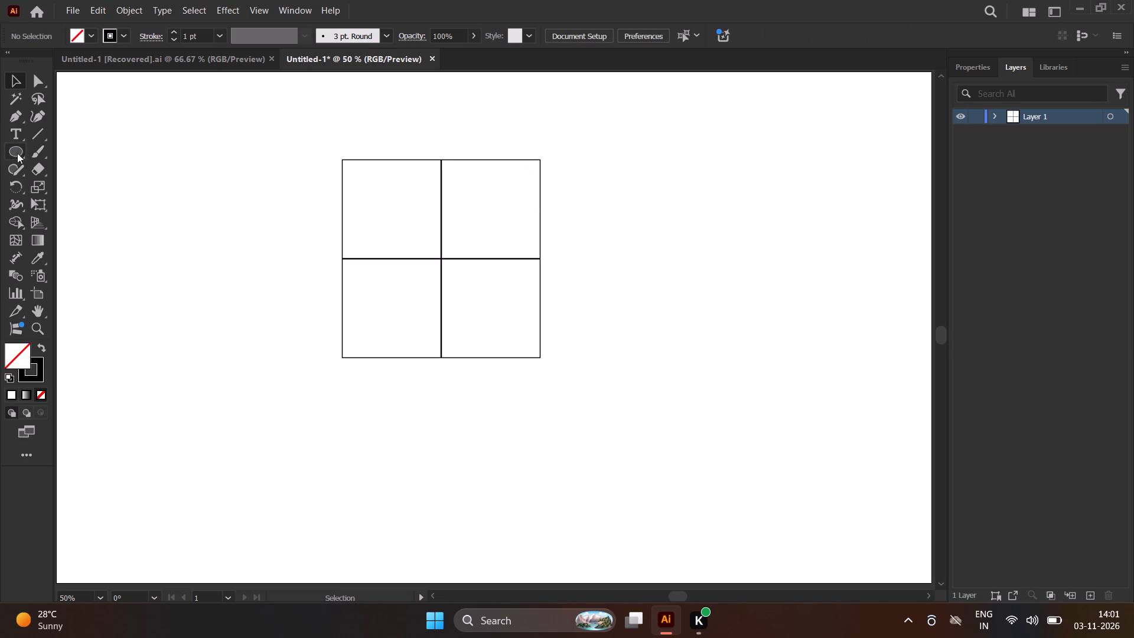
Draw a circle from the centre of the grid's upper-right square out to its edges with the Ellipse tool.
click(21, 142)
click(18, 147)
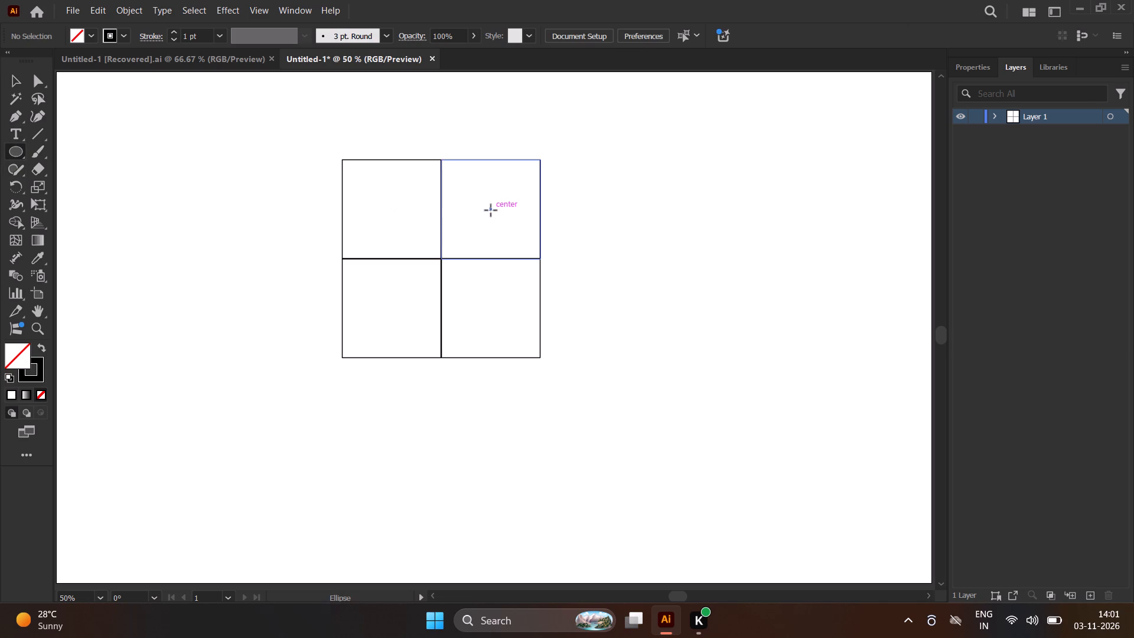
alt+shift+drag(491, 210, 497, 217)
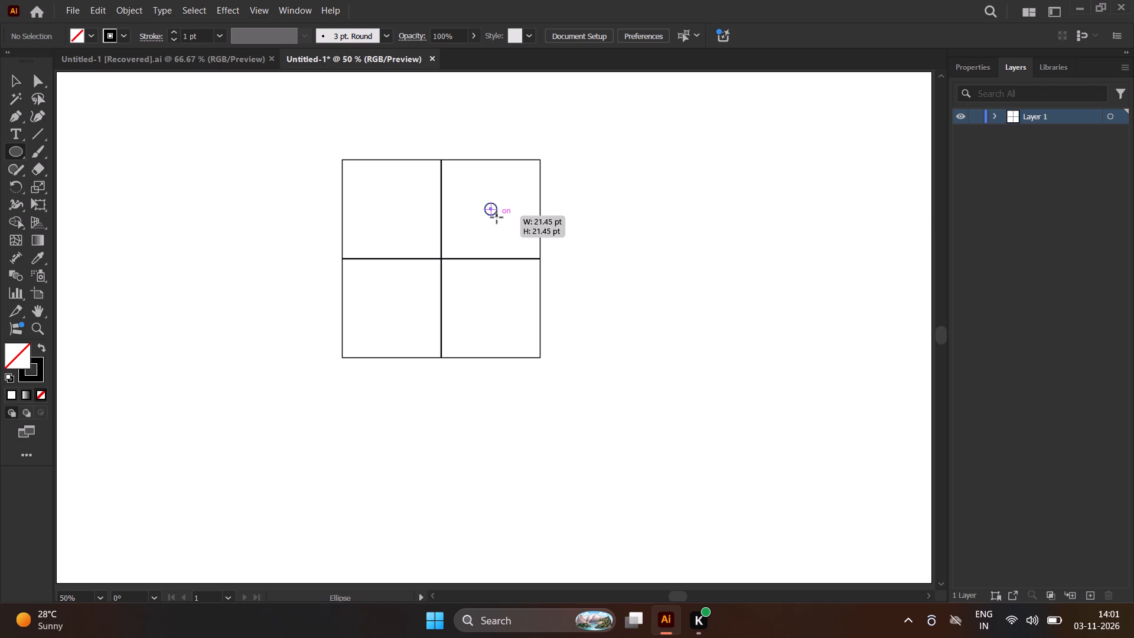
alt+shift+drag(497, 217, 535, 245)
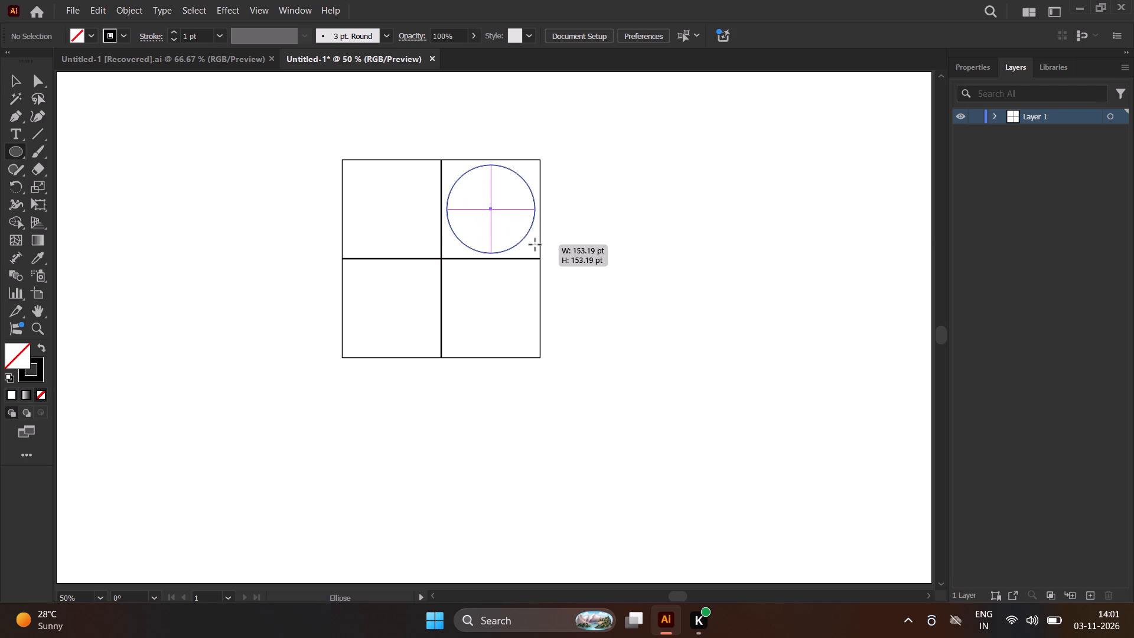
alt+shift+drag(535, 245, 541, 246)
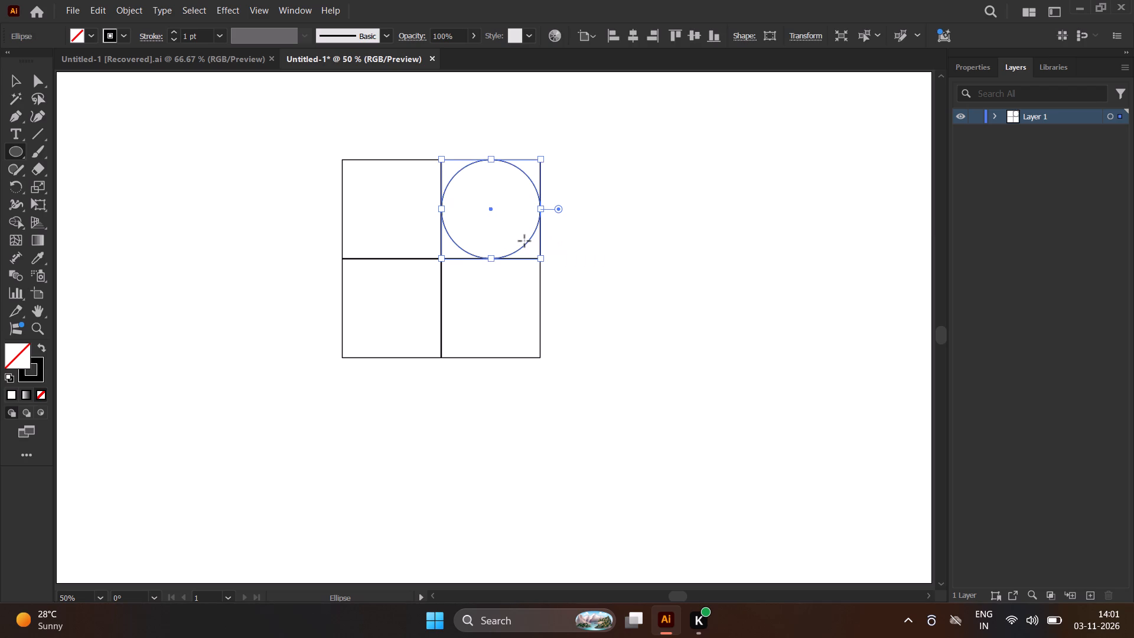
Nudge the circle straight down until its centre lies on the line between the two right-hand squares, and deselect it.
key(Down)
key(Down)
key(Down)
key(Down)
key(Down)
key(Down)
key(Down)
key(Down)
key(Down)
key(Down)
key(Down)
key(Down)
key(Down)
key(Down)
key(Down)
key(Down)
key(Down)
key(Down)
key(Down)
key(Down)
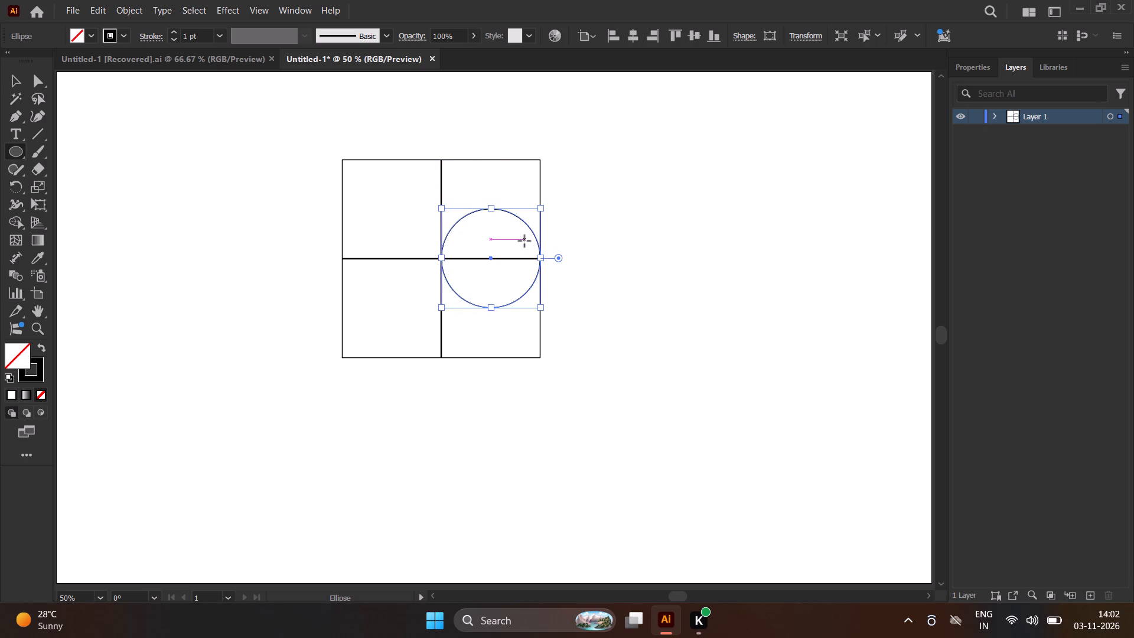
key(Down)
key(Up)
key(Down)
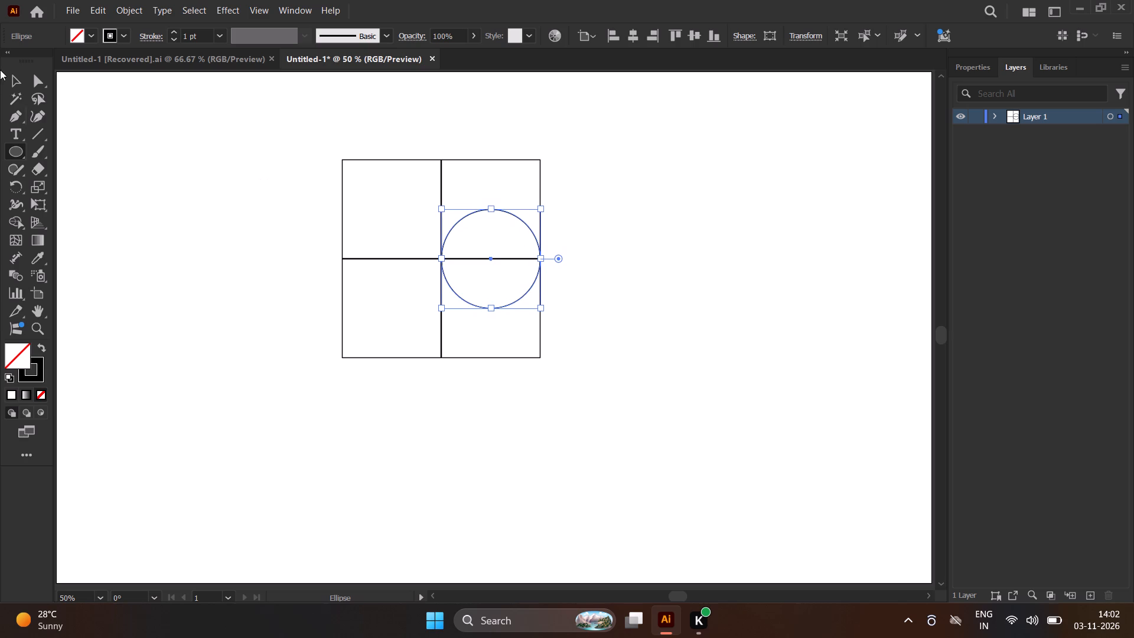
click(20, 101)
click(12, 84)
click(281, 183)
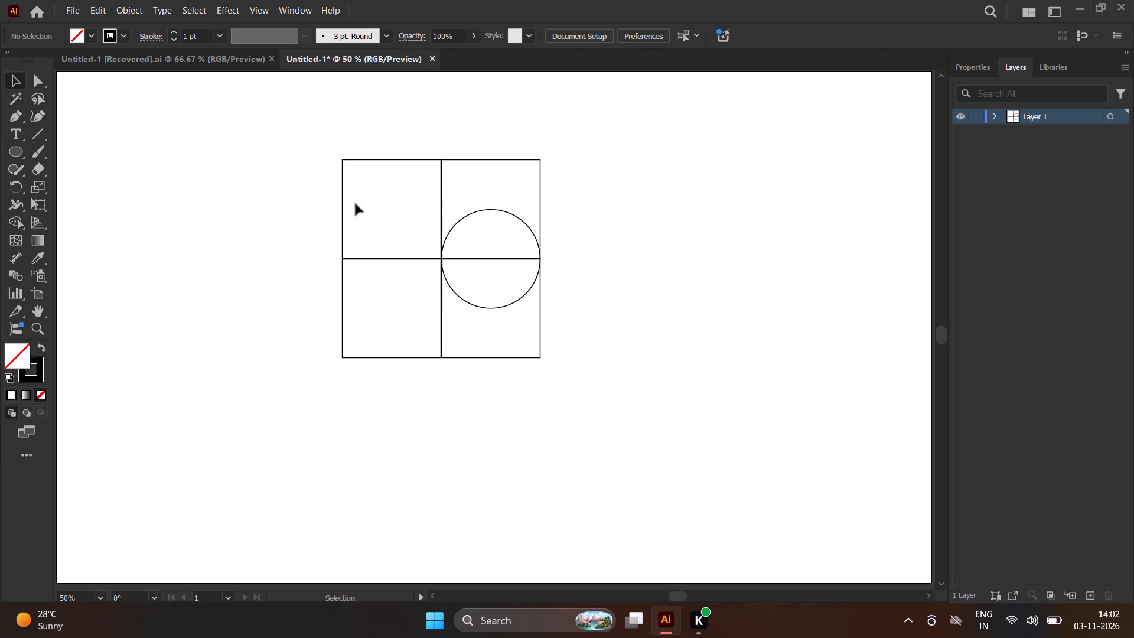
click(490, 310)
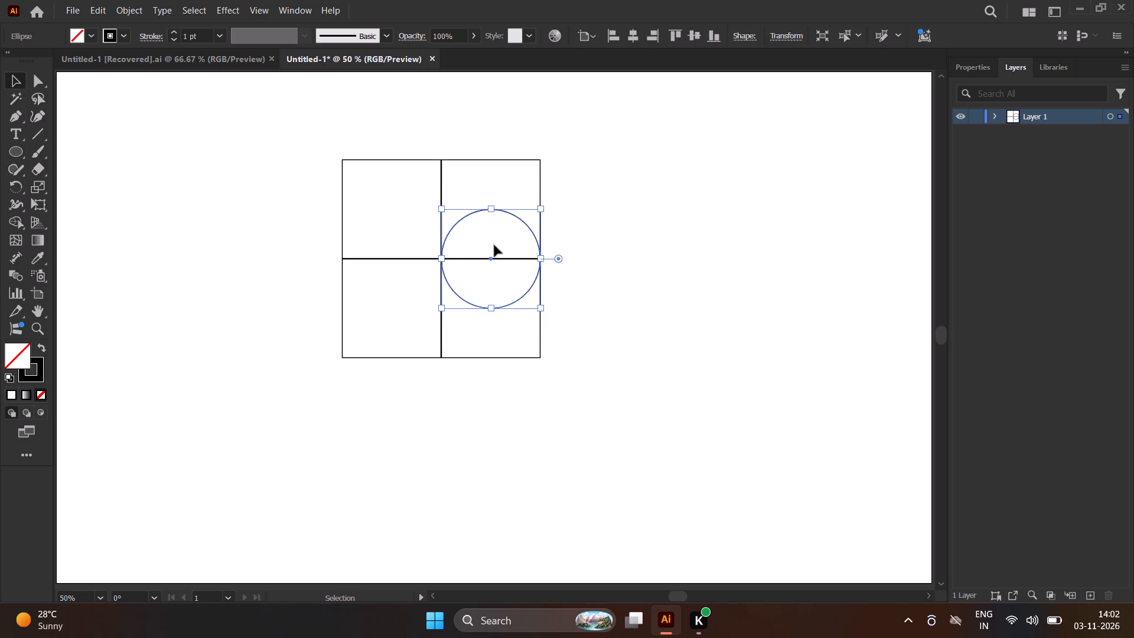
click(510, 211)
key(ctrl+z)
click(619, 230)
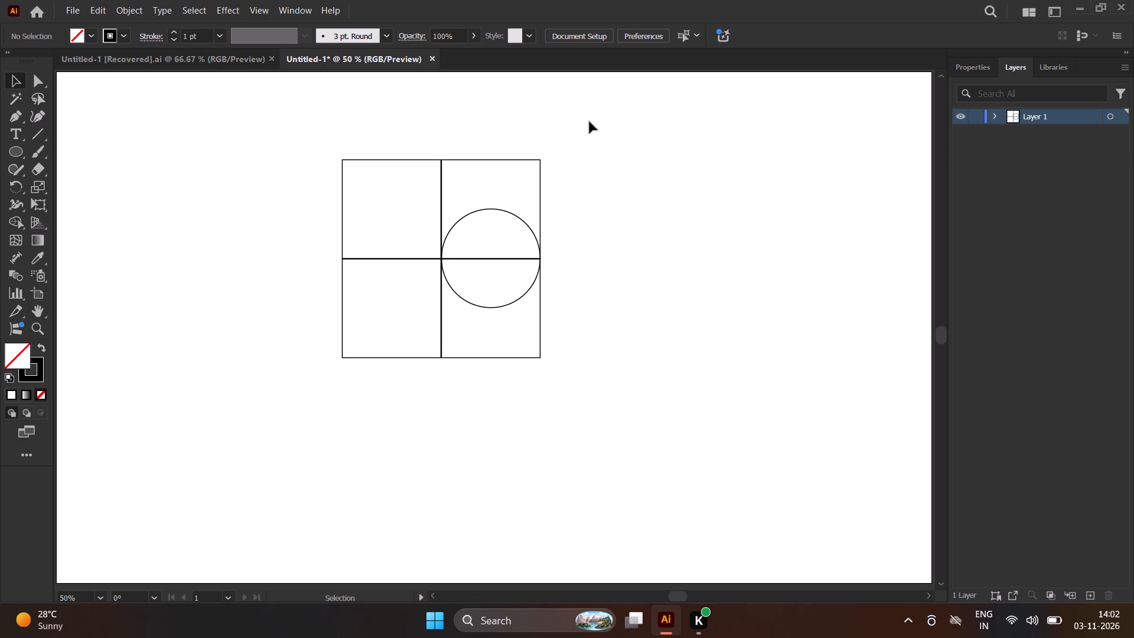
Nudge the circle slightly further down so its centre sits just below the grid's horizontal middle line, and deselect it.
click(529, 228)
key(Down)
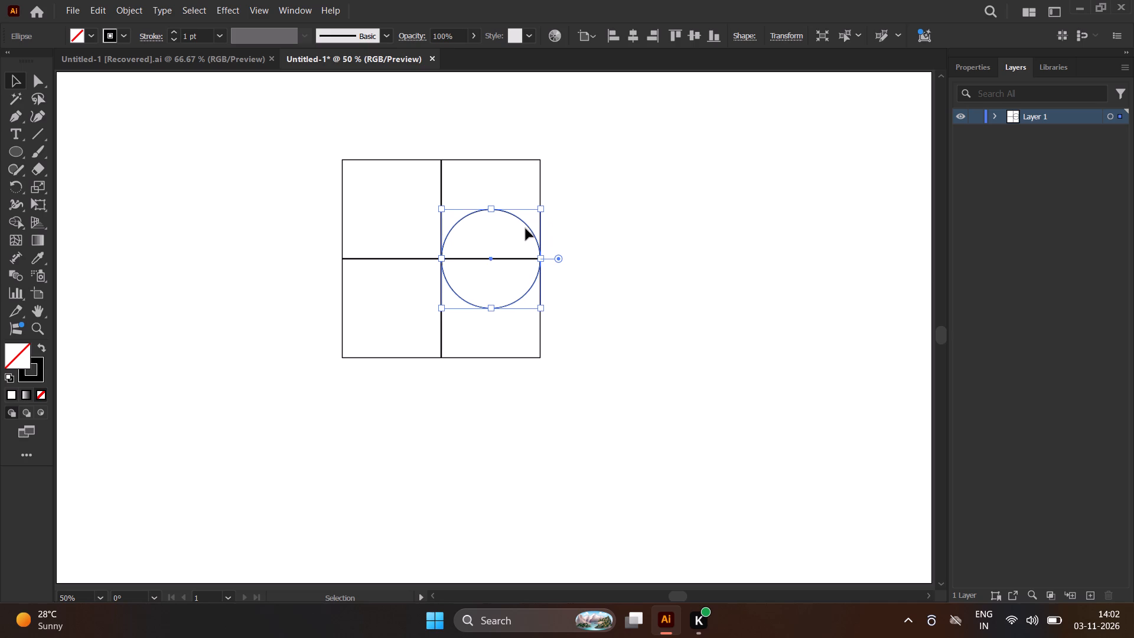
key(Down)
key(Down)
key(Down)
key(Down)
key(Down)
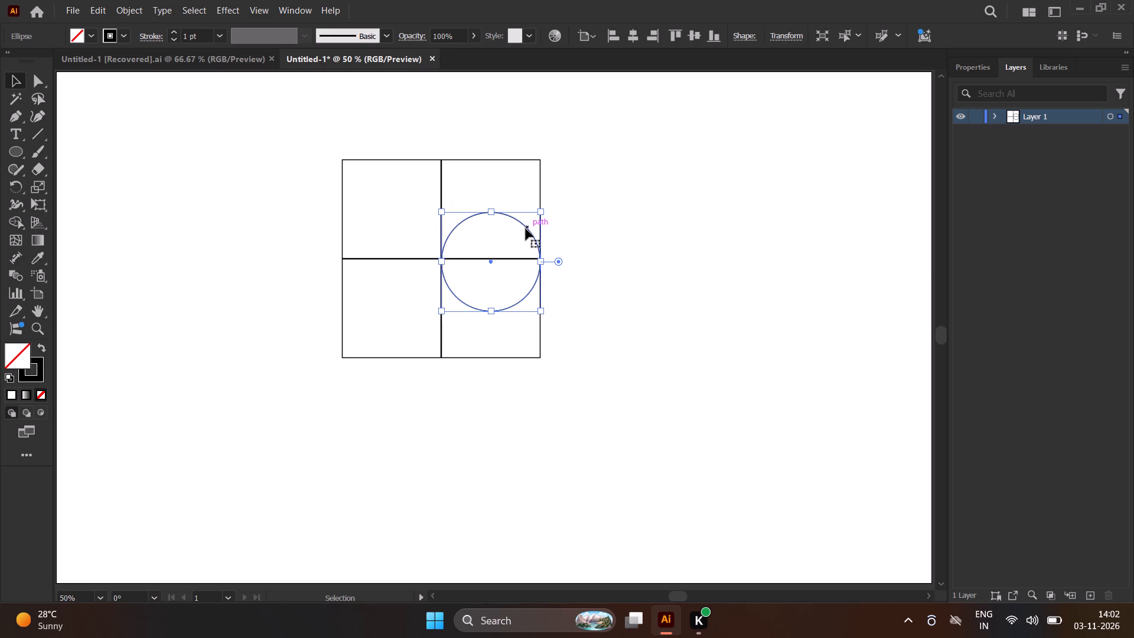
key(Down)
key(Down)
key(Down)
key(Down)
key(Down)
key(Down)
key(Down)
key(Down)
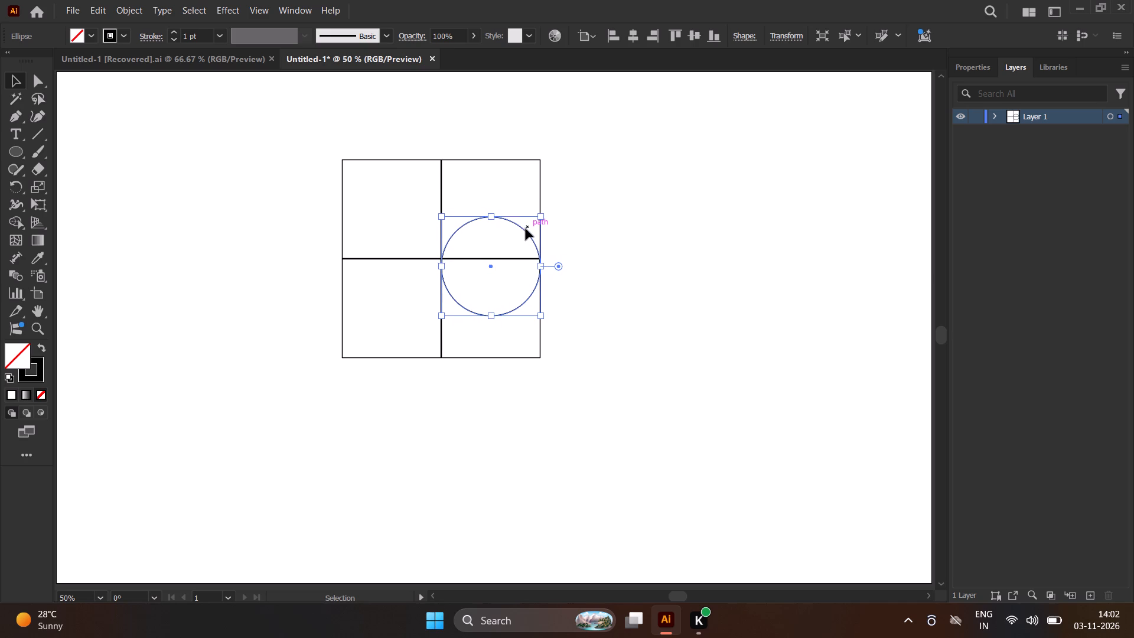
key(Down)
key(Down)
key(Down)
key(Down)
key(Down)
key(Down)
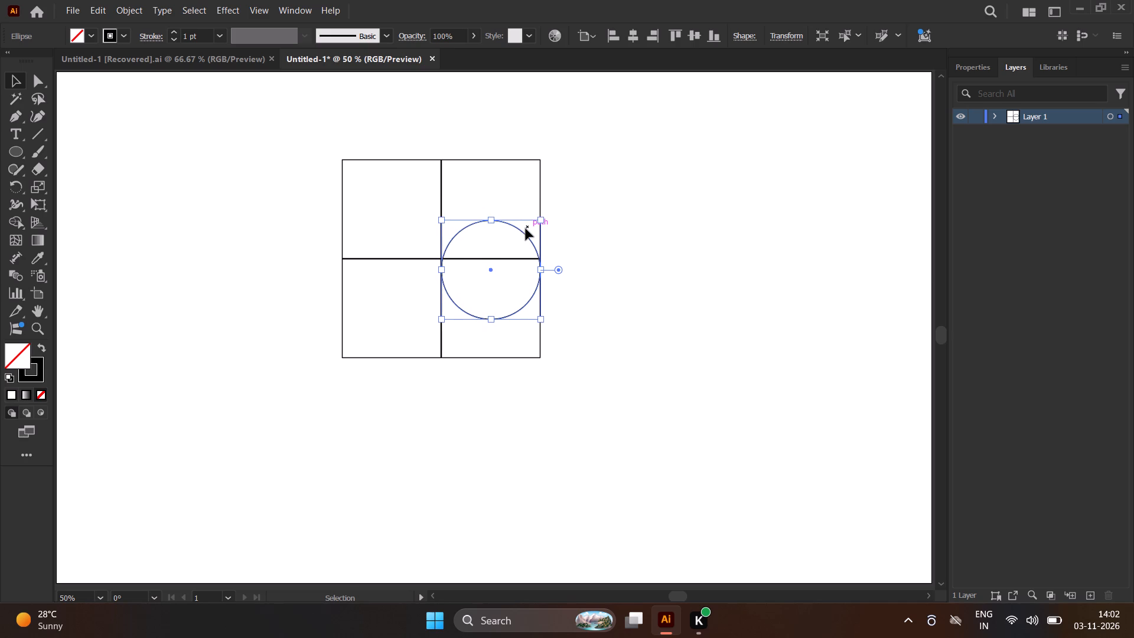
key(Up)
key(Up)
key(Up)
key(Up)
key(Up)
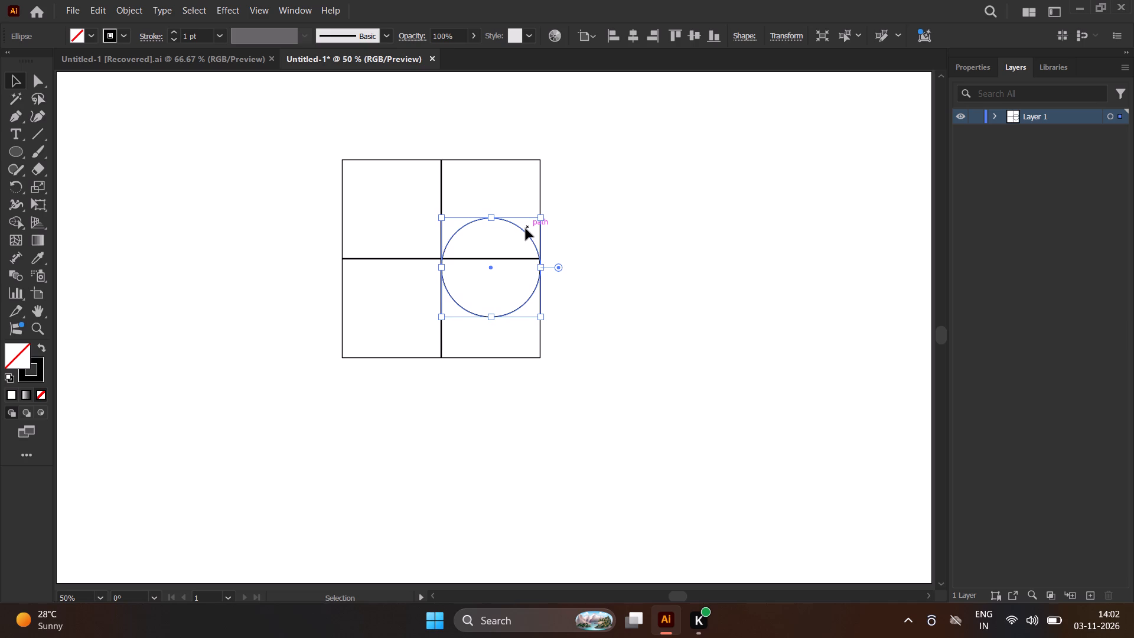
key(Up)
key(Up)
key(Up)
key(Up)
key(Up)
key(Up)
key(Up)
key(Up)
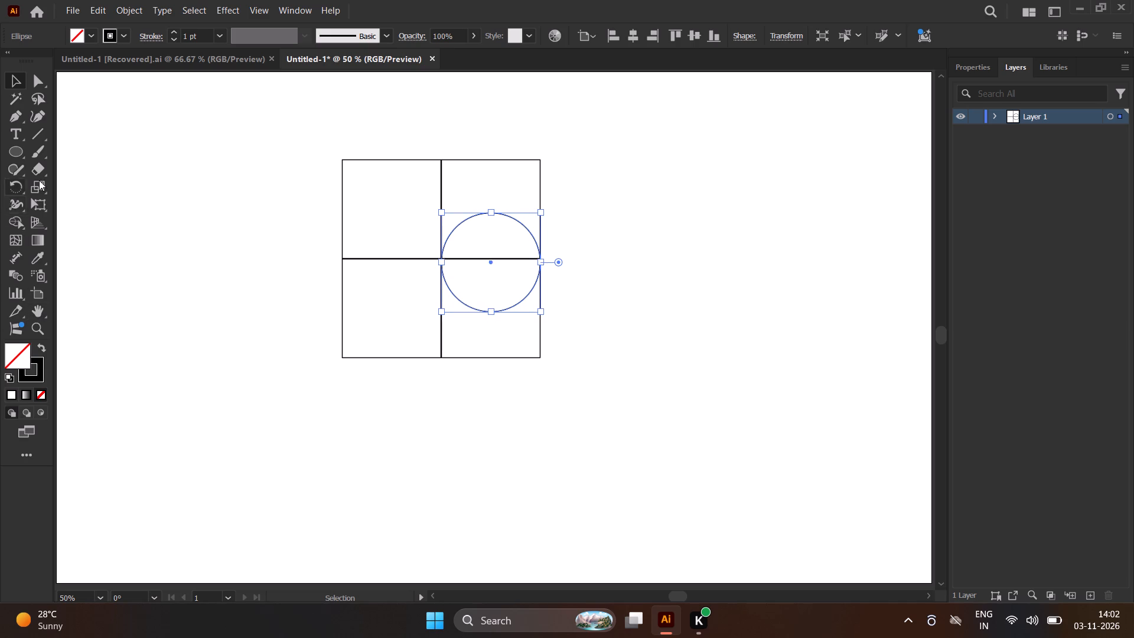
click(317, 111)
Select the grid and circle and remove the lower-right square, including the circle's lower part, with the Shape Builder tool.
drag(262, 119, 757, 263)
drag(781, 272, 784, 292)
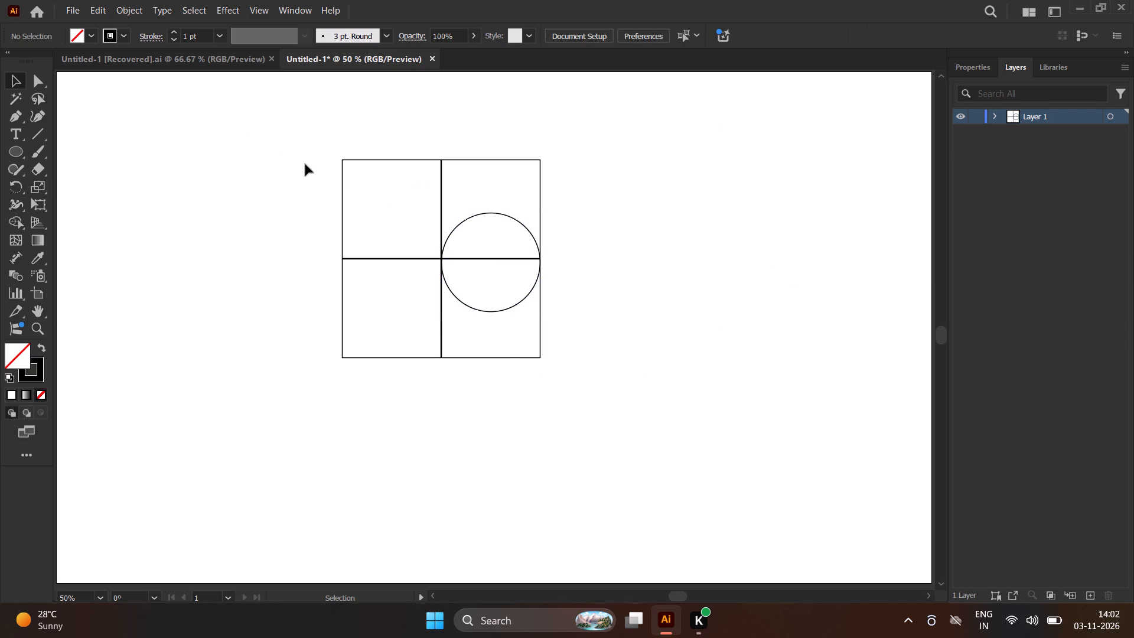
drag(298, 146, 522, 345)
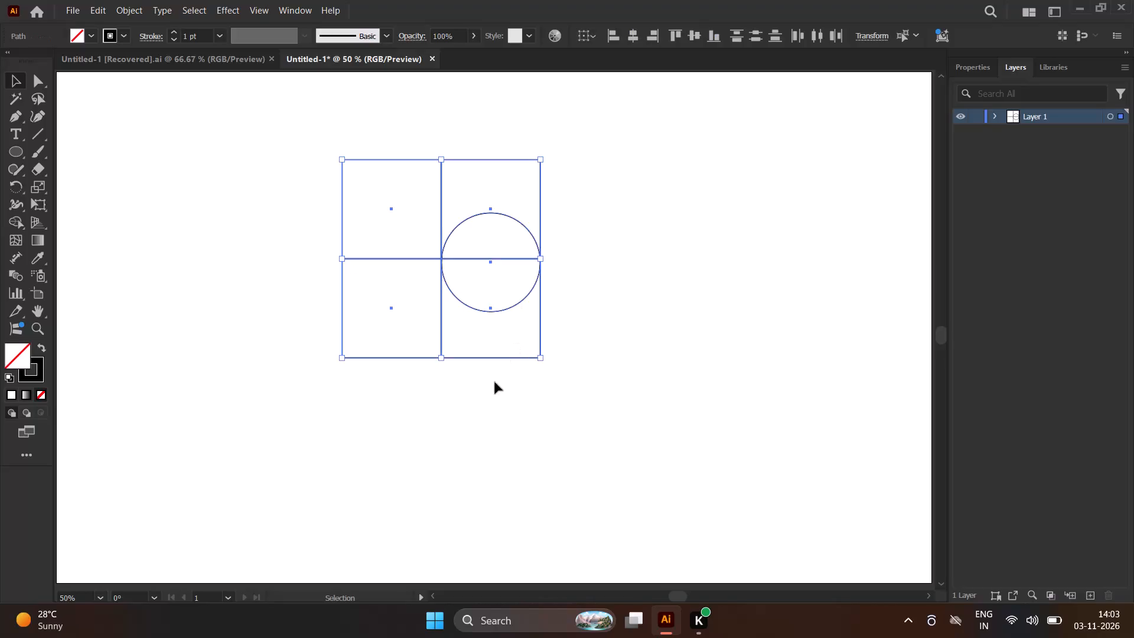
right_click(11, 226)
click(130, 220)
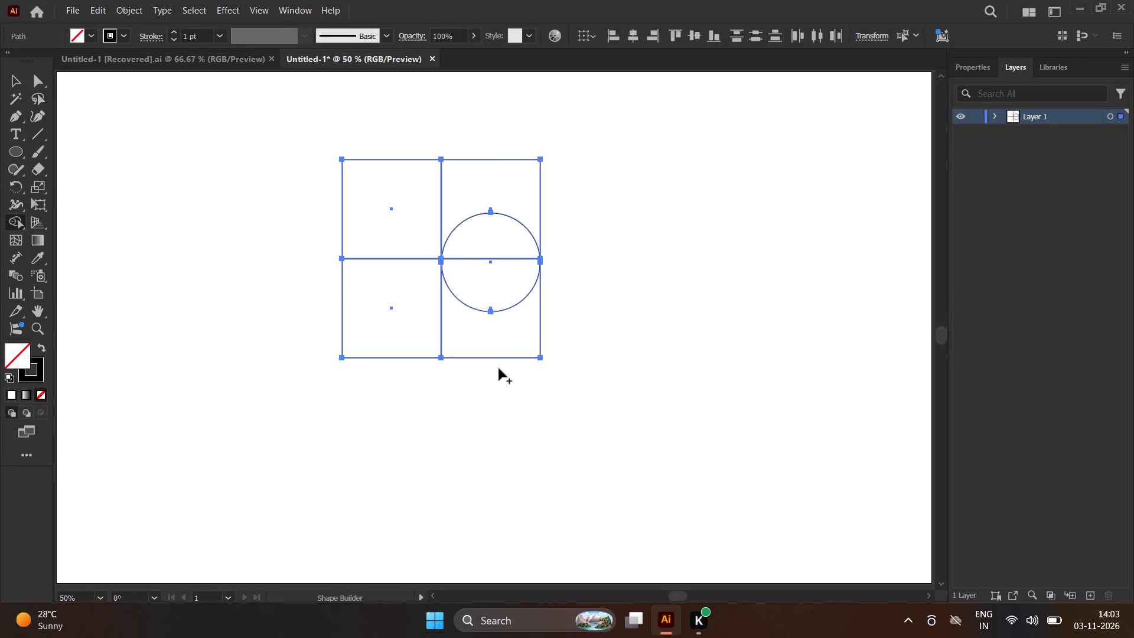
alt+drag(496, 375, 490, 300)
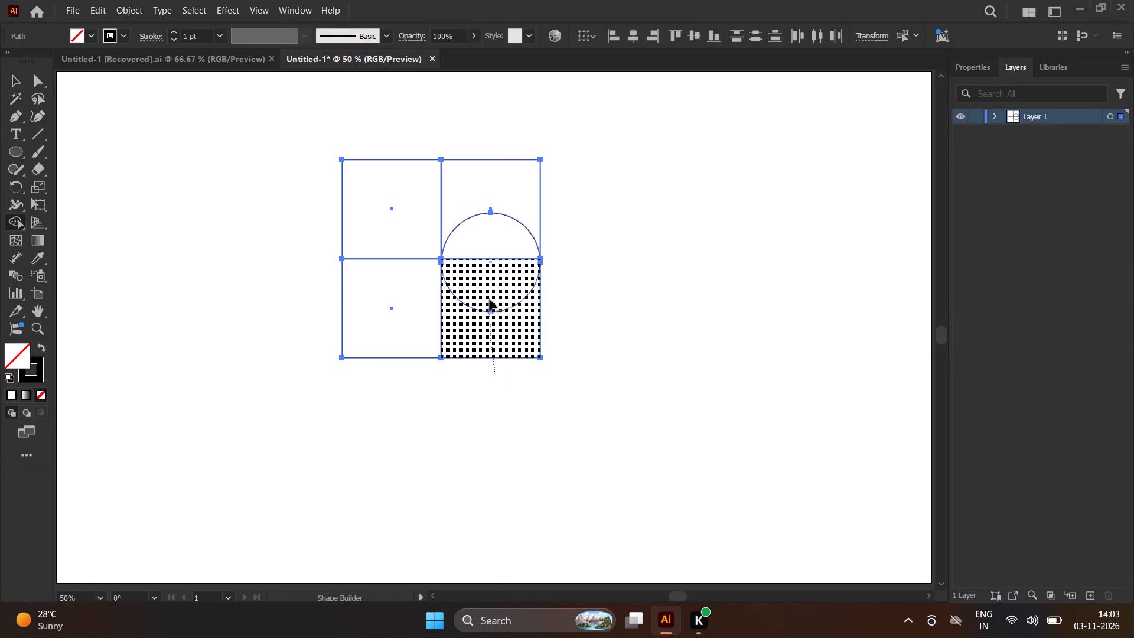
alt+drag(490, 300, 490, 298)
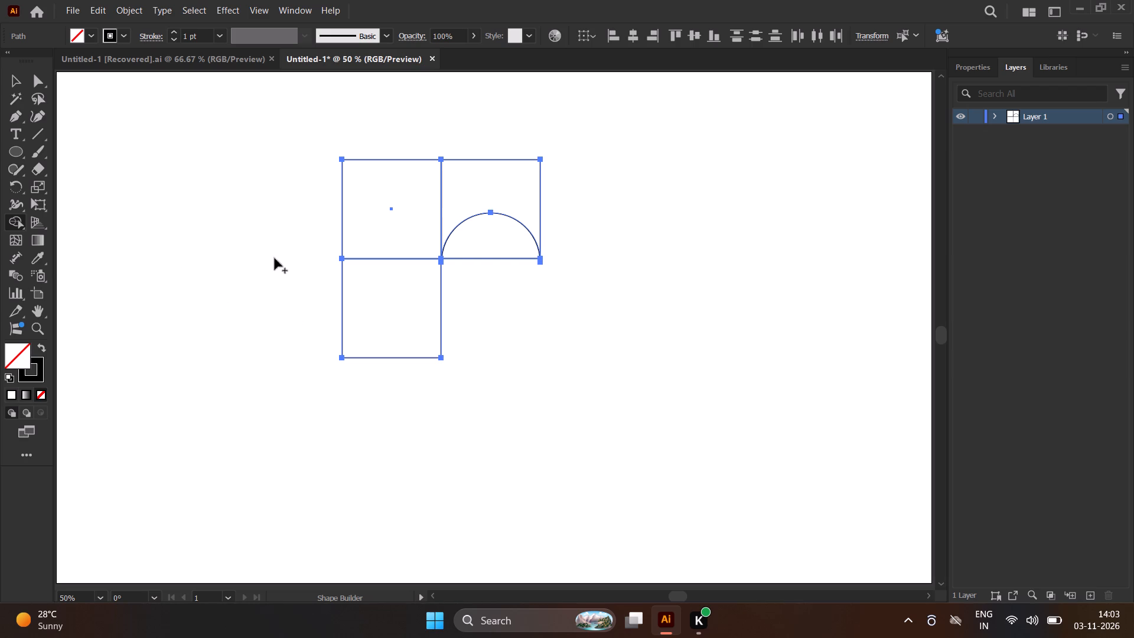
Merge the two left squares and the upper-right area around the arch into one shape with Shape Builder.
drag(391, 339, 416, 207)
drag(426, 201, 442, 194)
drag(445, 194, 454, 193)
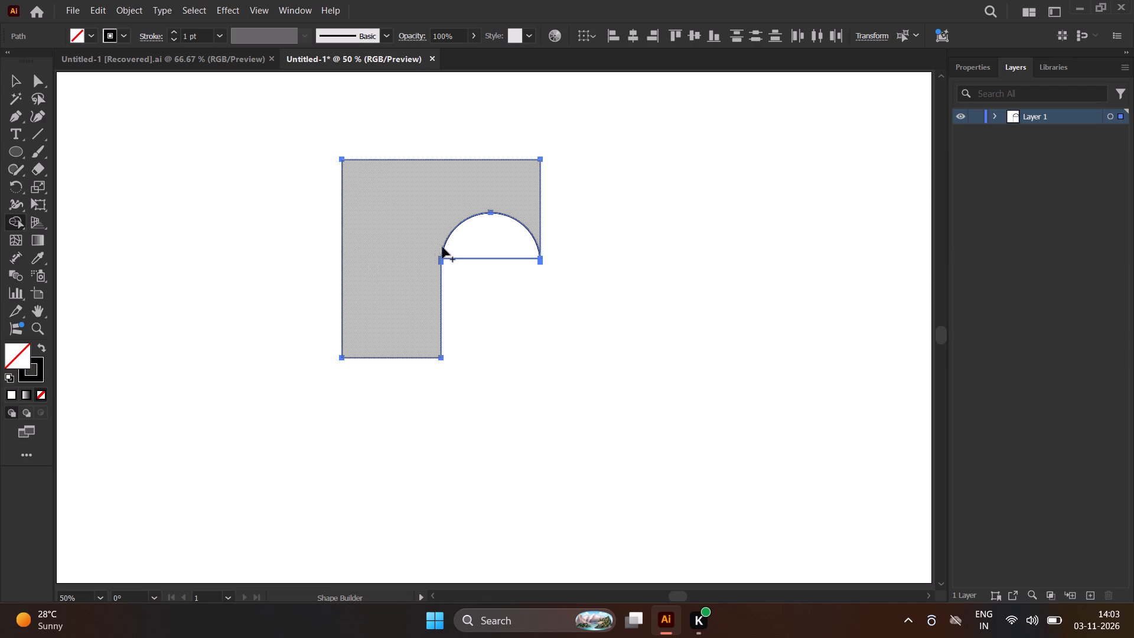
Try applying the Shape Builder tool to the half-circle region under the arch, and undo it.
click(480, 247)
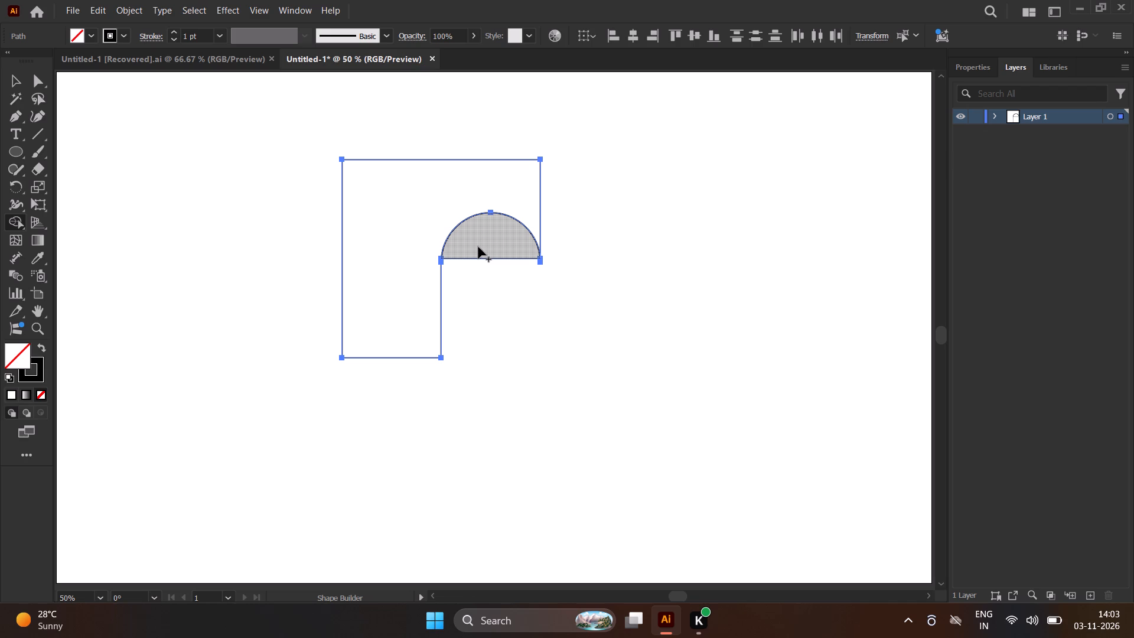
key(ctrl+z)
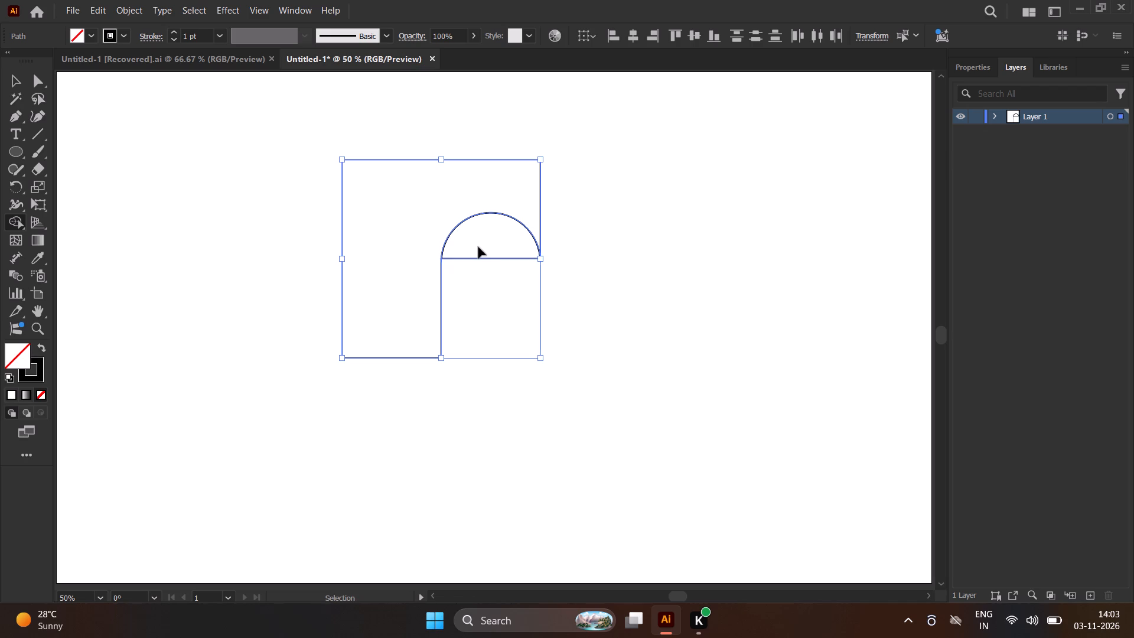
Undo the merges of the left squares and upper-right area, restoring the separate squares beside the half-circle arch.
key(ctrl+z)
key(ctrl+z)
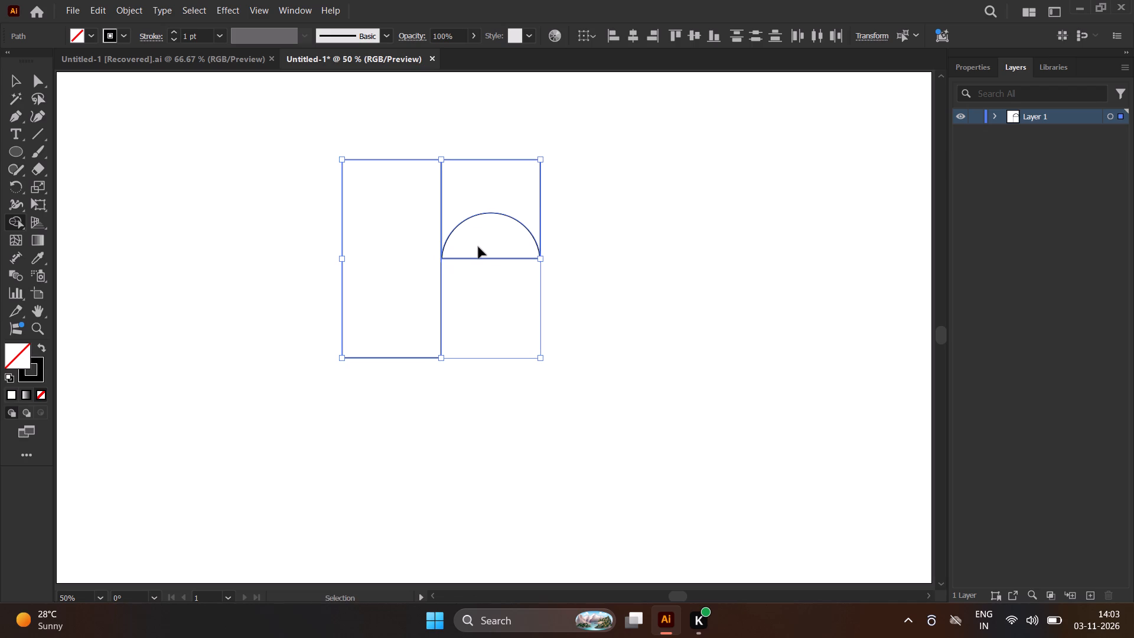
key(ctrl+z)
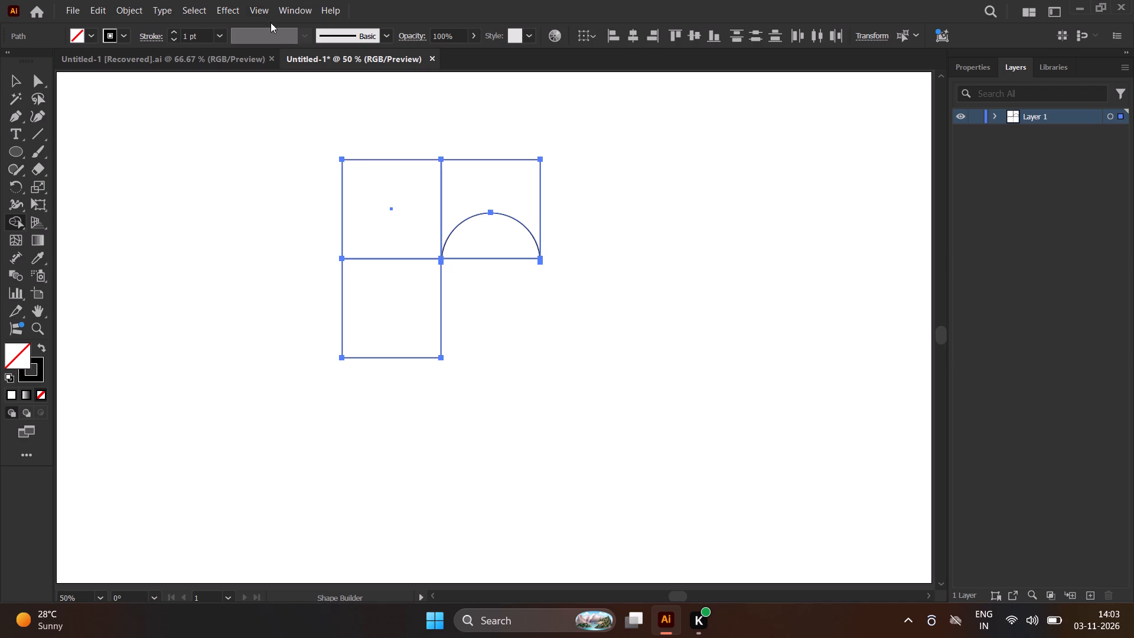
Make the upper-right area around the arch its own shape with the Shape Builder tool.
click(535, 168)
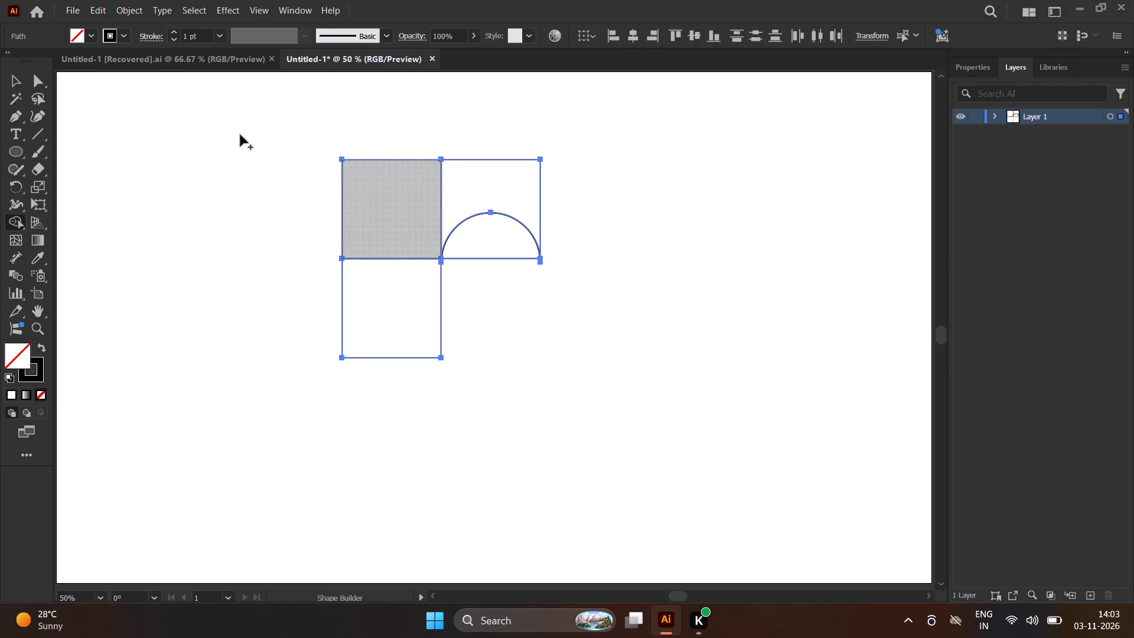
Round the top-right corner of the upper-right shape to its maximum radius, forming a quarter-circle edge.
click(3, 78)
click(11, 77)
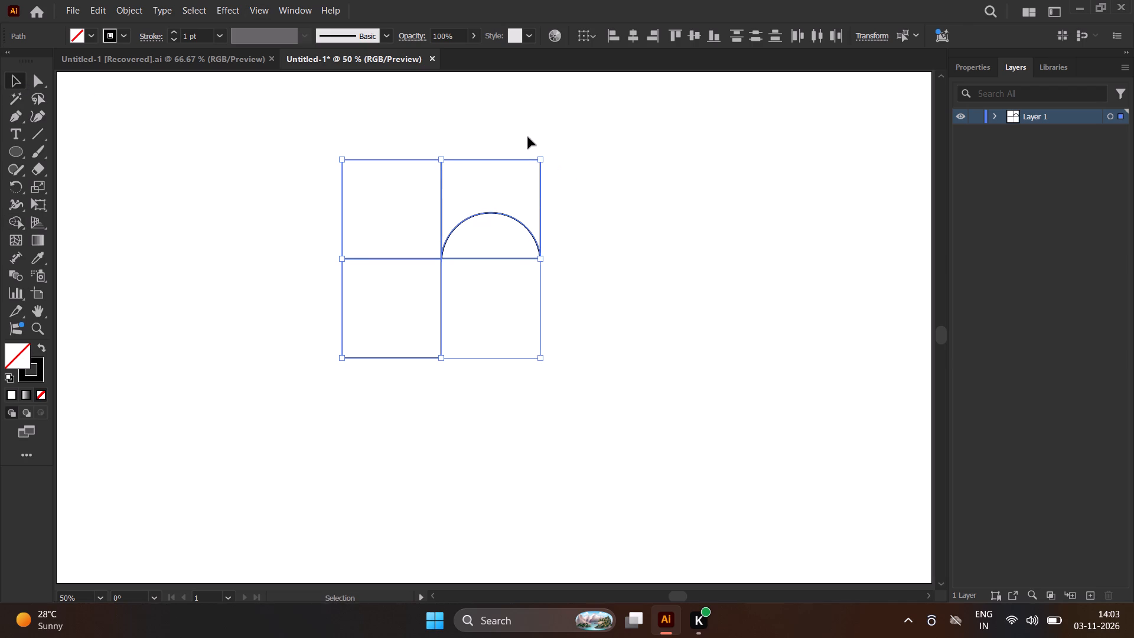
drag(528, 137, 563, 174)
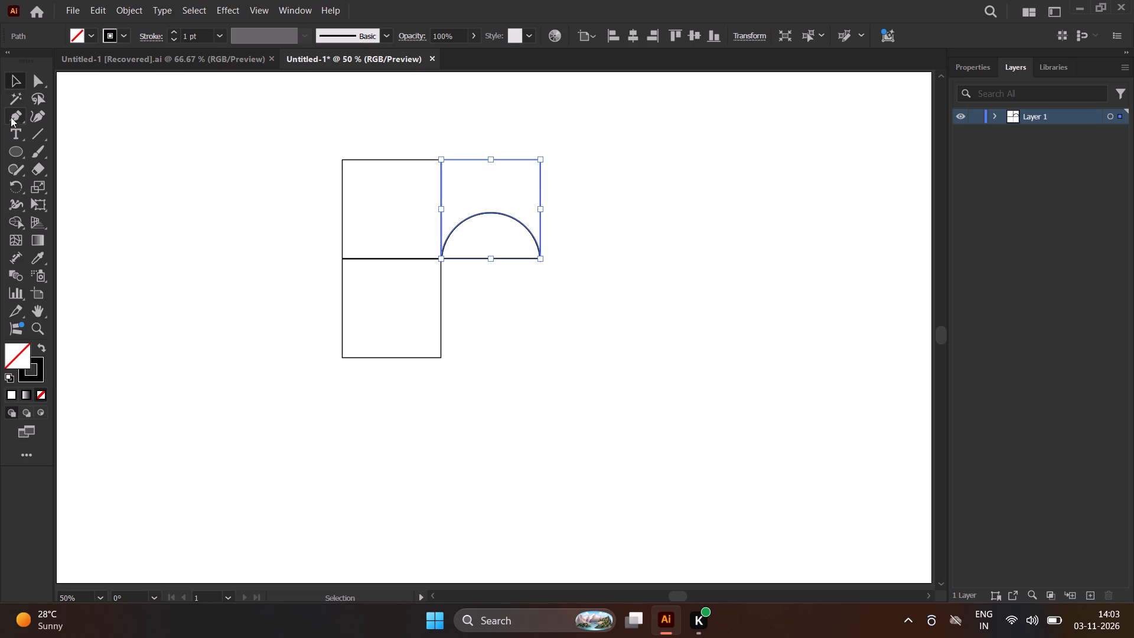
click(38, 83)
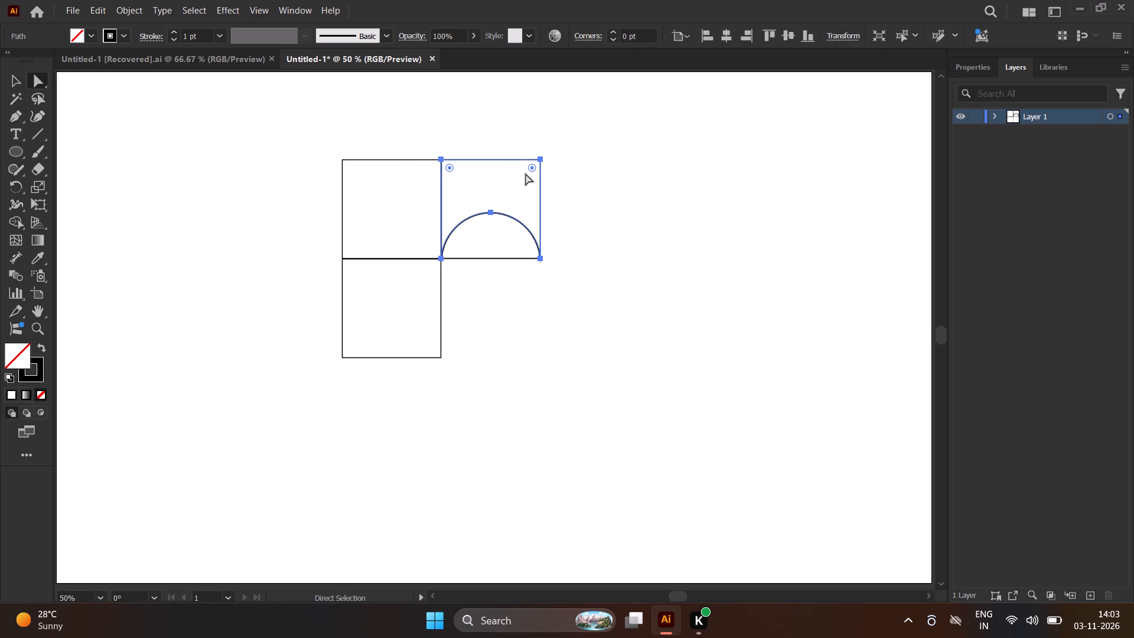
drag(528, 137, 559, 174)
drag(530, 168, 410, 239)
Round the outer top-left corner of the upper-left square to a radius of about 171.57 pt and deselect it.
drag(353, 144, 321, 187)
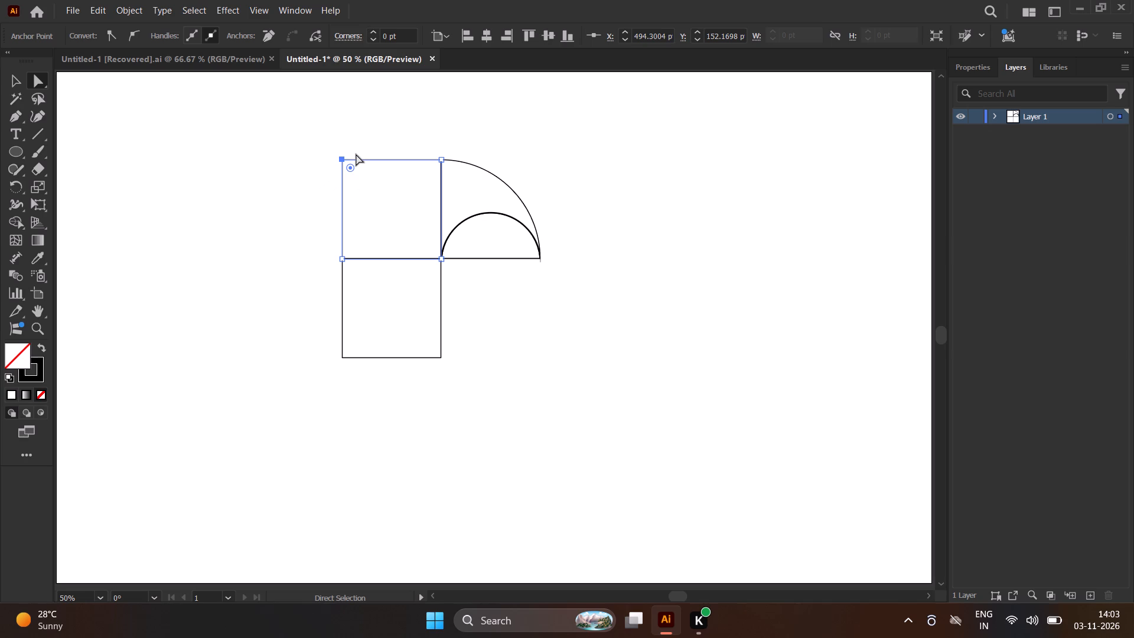
drag(352, 170, 481, 288)
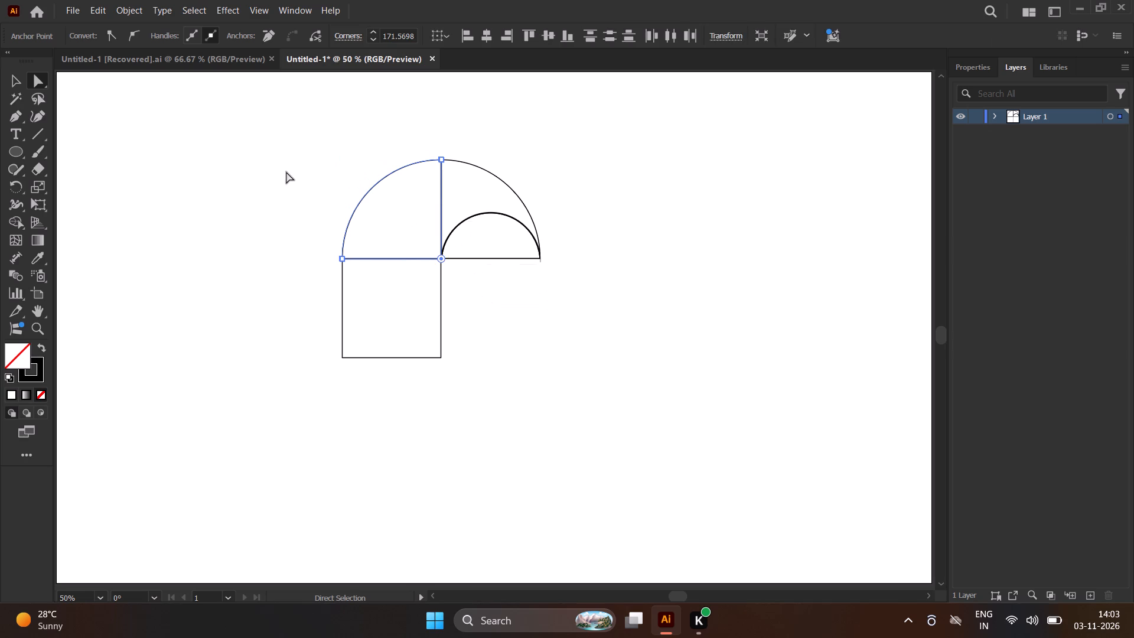
click(283, 168)
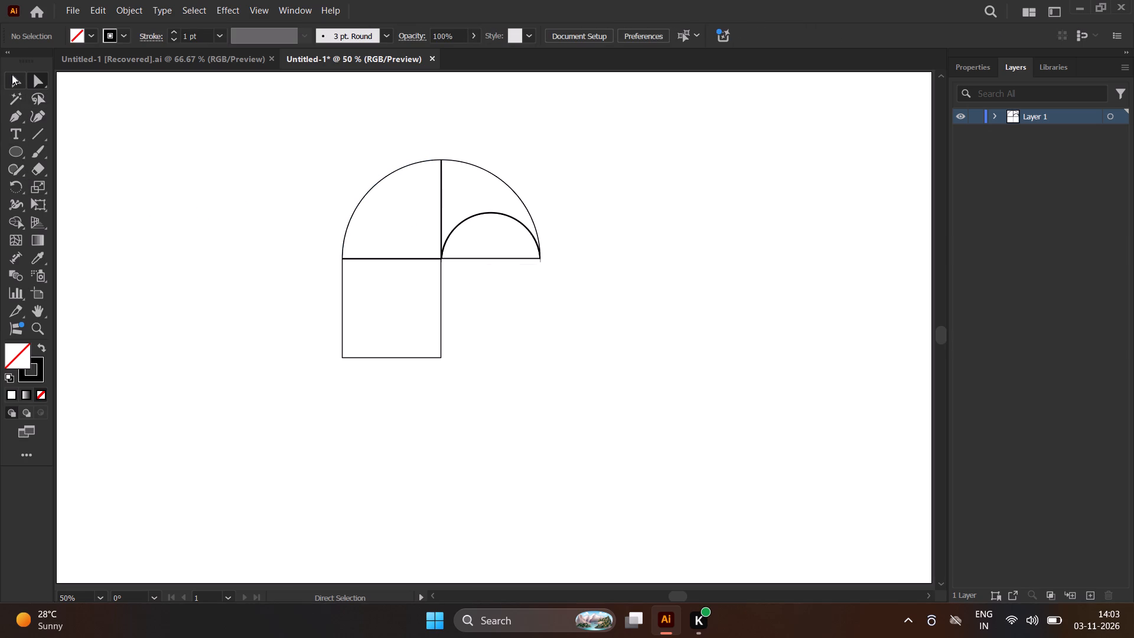
Select all the shapes and merge the lower-left square, upper-left quarter circle and upper-right area into one hook shape with Shape Builder.
click(12, 74)
drag(166, 71, 582, 390)
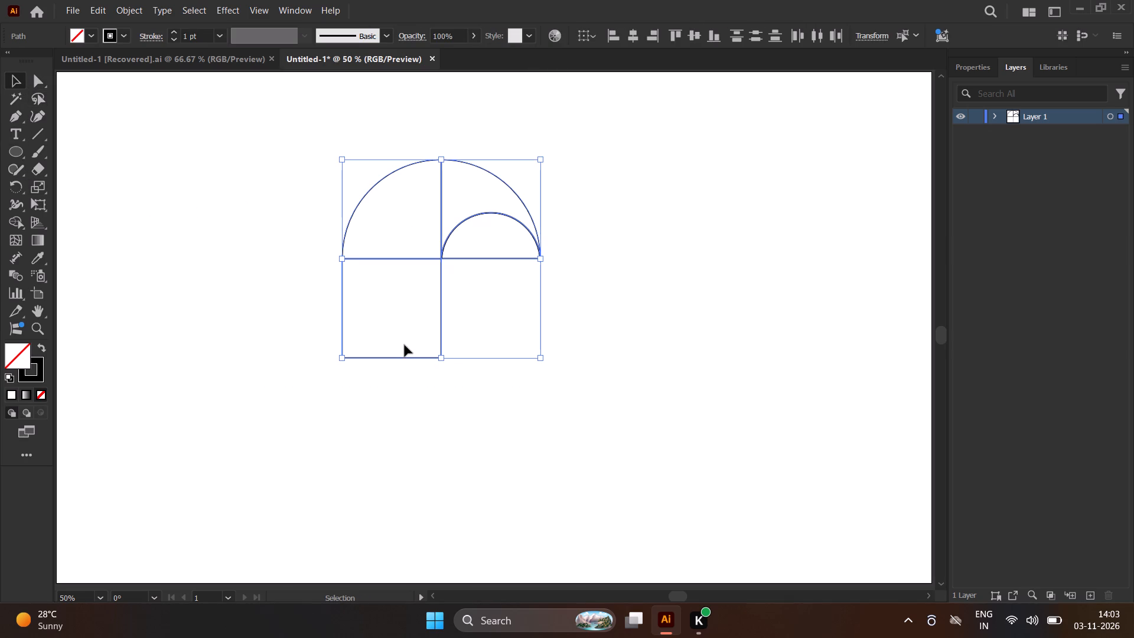
click(8, 219)
drag(399, 307, 426, 226)
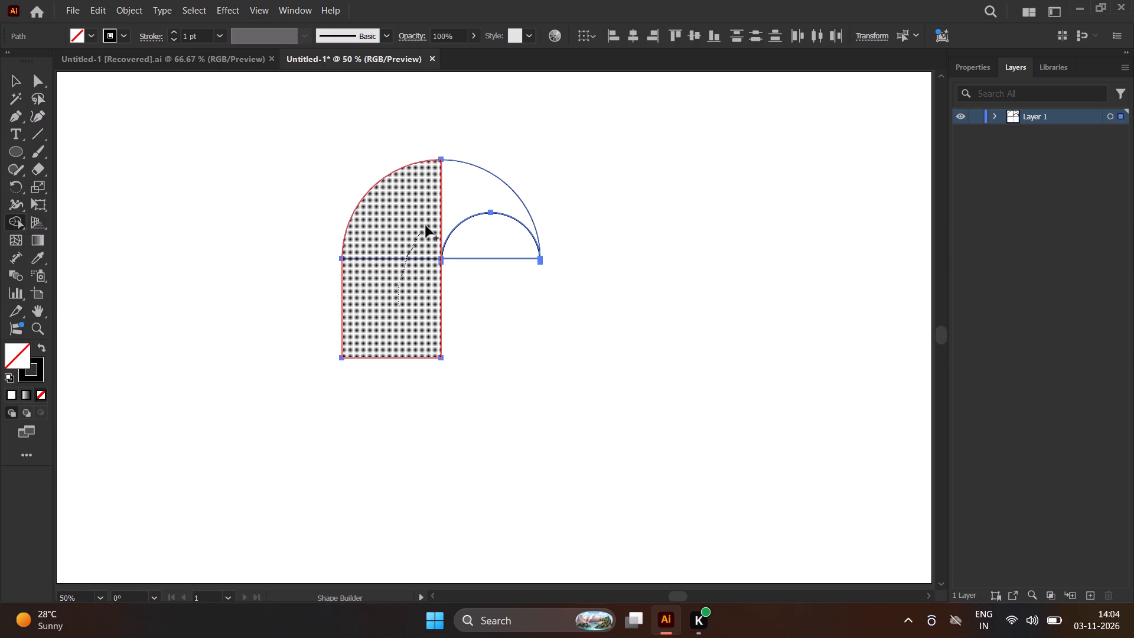
drag(426, 226, 455, 211)
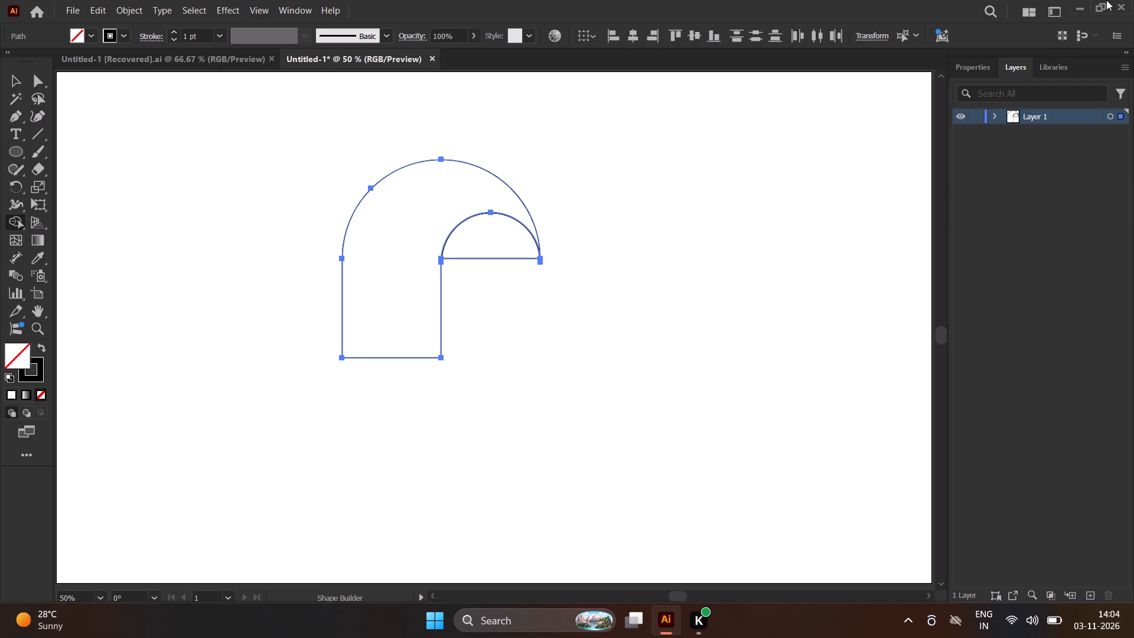
click(450, 185)
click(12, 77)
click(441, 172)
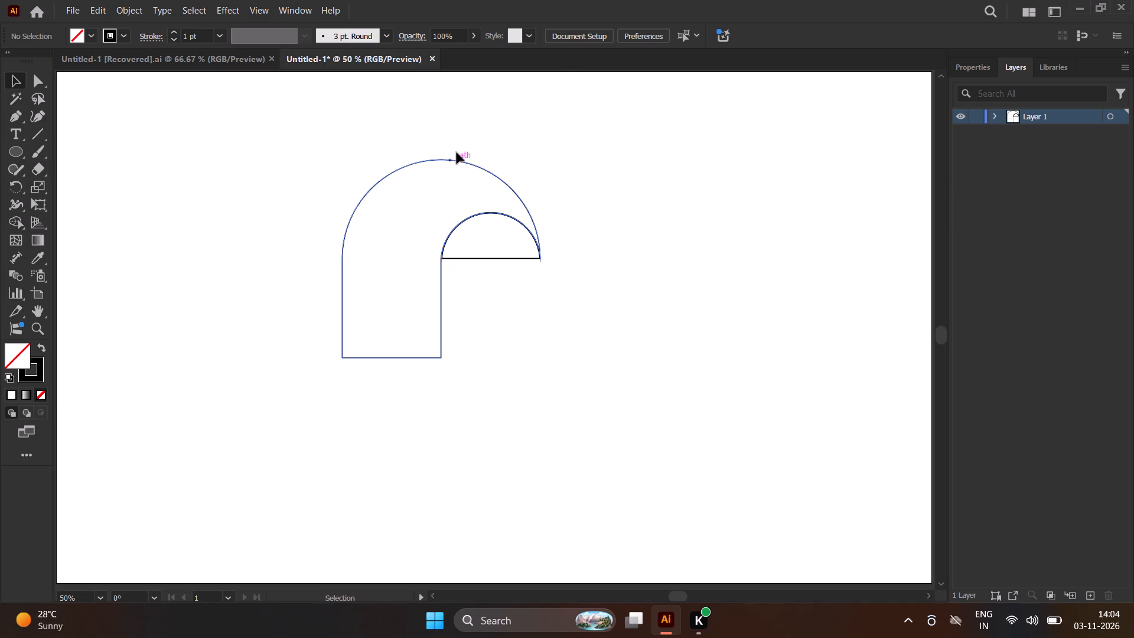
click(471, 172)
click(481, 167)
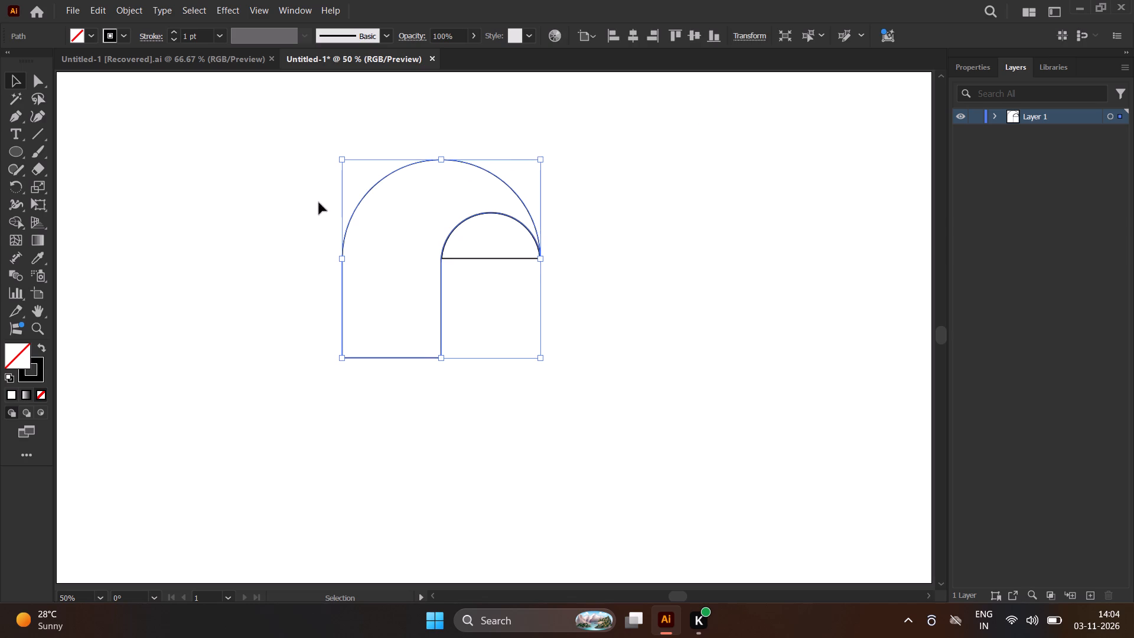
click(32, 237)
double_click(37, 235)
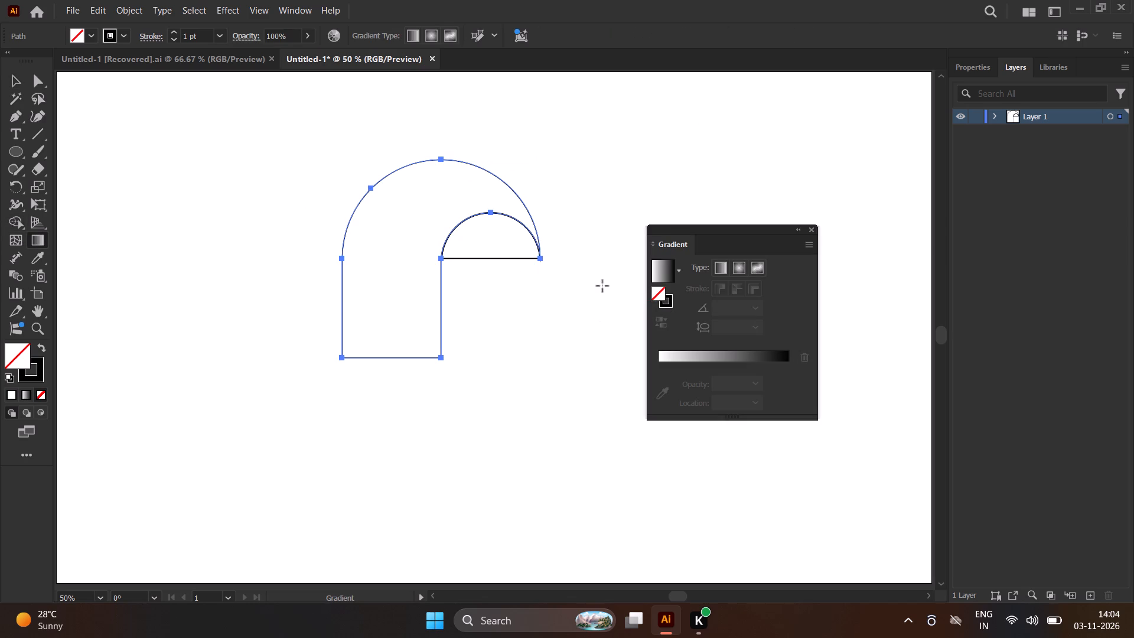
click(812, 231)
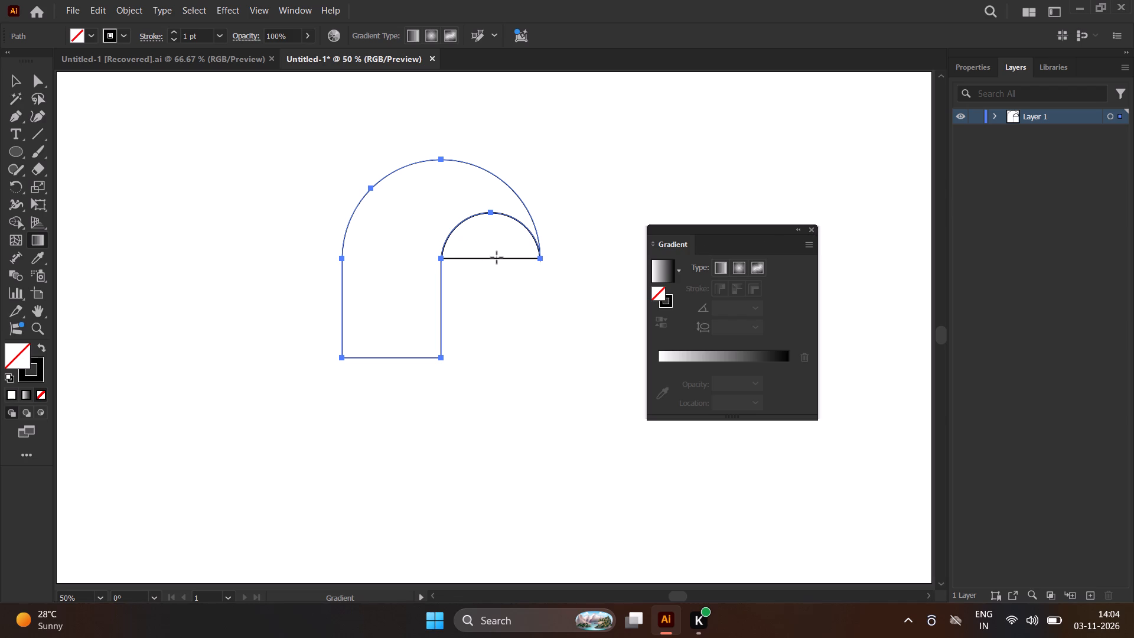
Apply a linear white-to-black gradient fill to the half-circle under the arch.
click(19, 79)
click(498, 253)
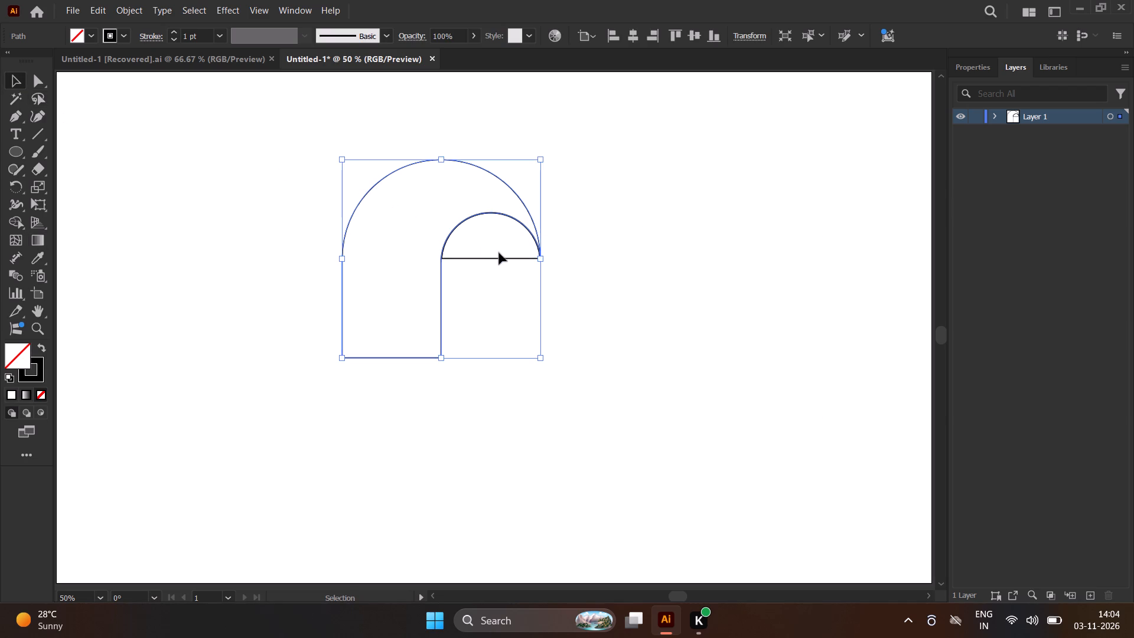
click(503, 258)
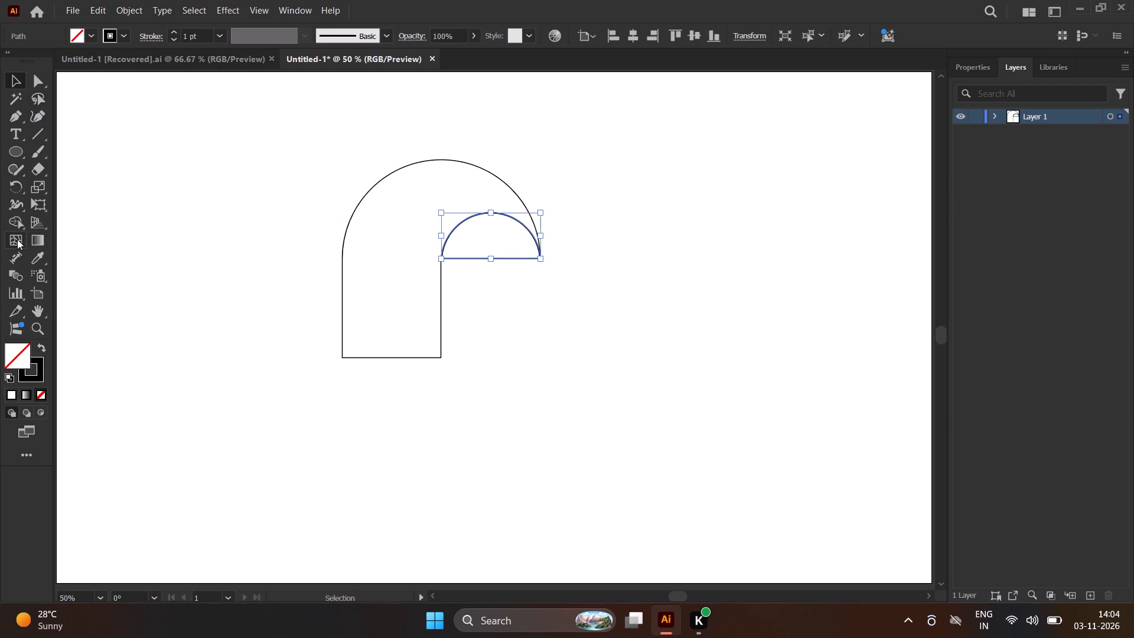
click(36, 233)
double_click(37, 233)
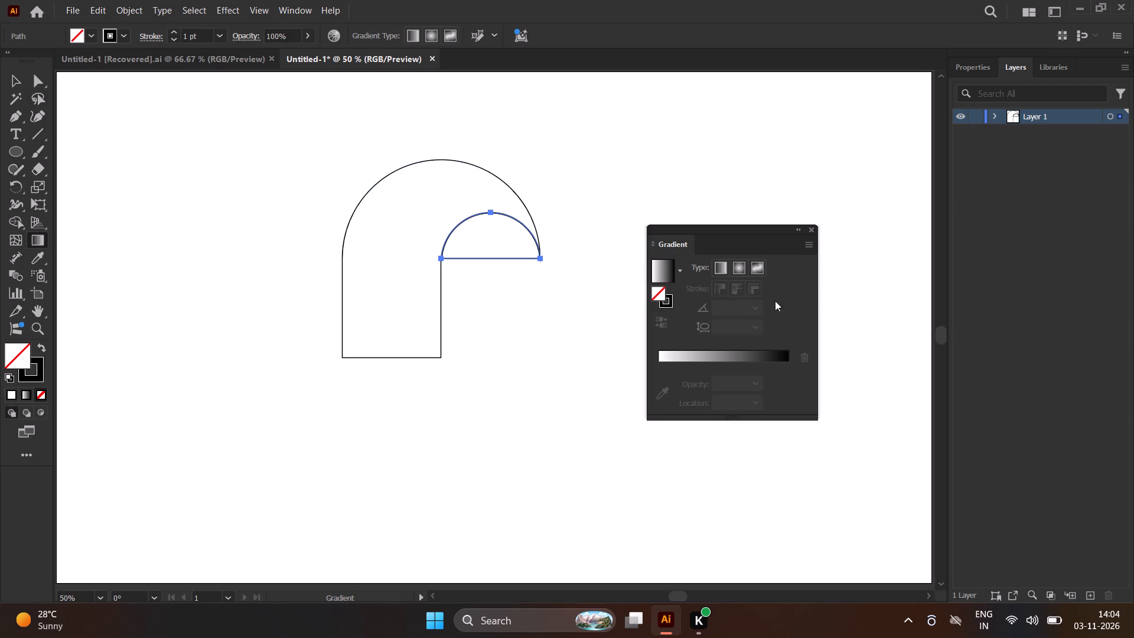
double_click(667, 271)
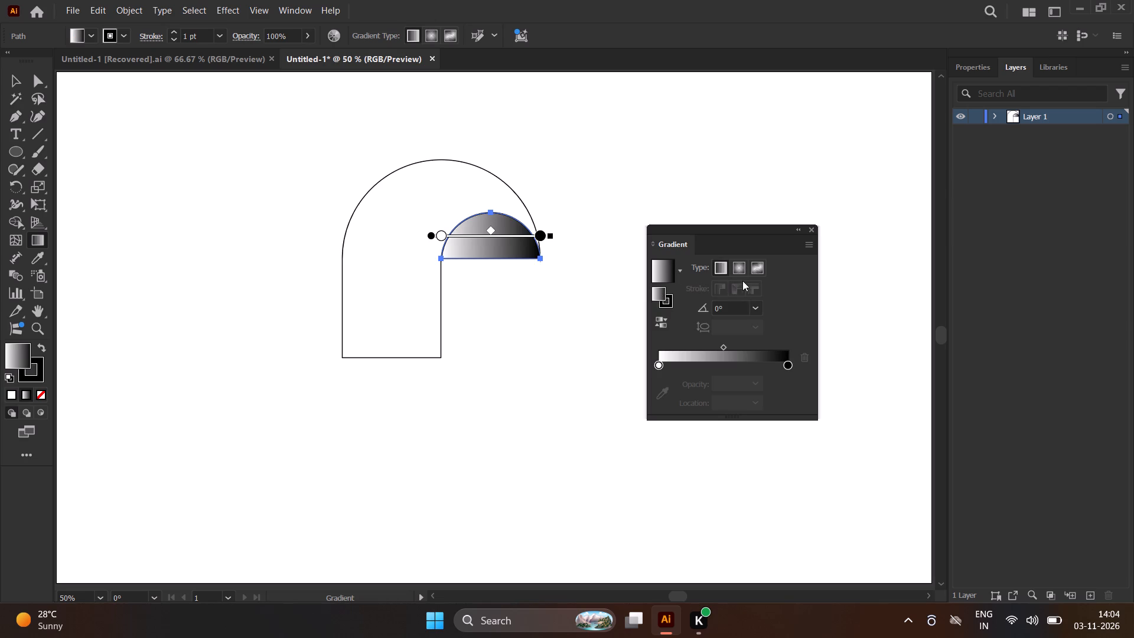
Adjust the angle of the half-circle's linear gradient to -95°.
click(724, 307)
scroll(724, 307, up, 5)
scroll(724, 307, down, 1)
scroll(724, 307, up, 3)
scroll(724, 307, down, 1)
scroll(724, 307, up, 3)
scroll(724, 307, down, 1)
scroll(724, 307, up, 5)
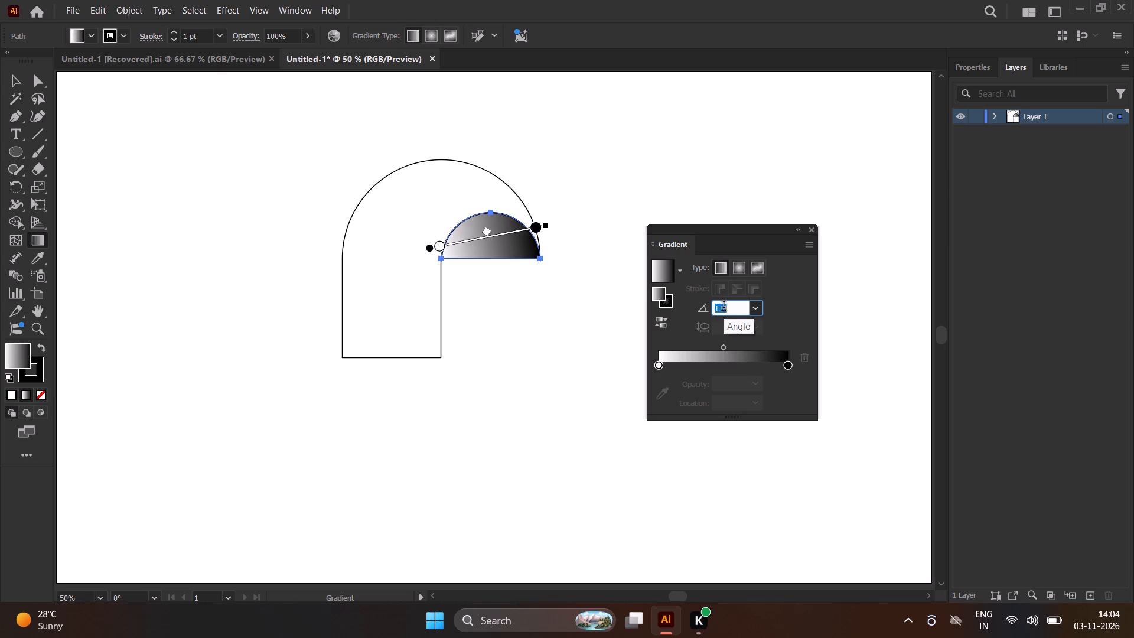
scroll(724, 307, up, 2)
scroll(724, 307, down, 1)
scroll(724, 307, up, 3)
scroll(724, 318, down, 1)
scroll(724, 318, up, 1)
scroll(724, 318, down, 7)
scroll(724, 318, up, 1)
scroll(724, 318, down, 1)
scroll(724, 318, up, 1)
scroll(724, 318, down, 1)
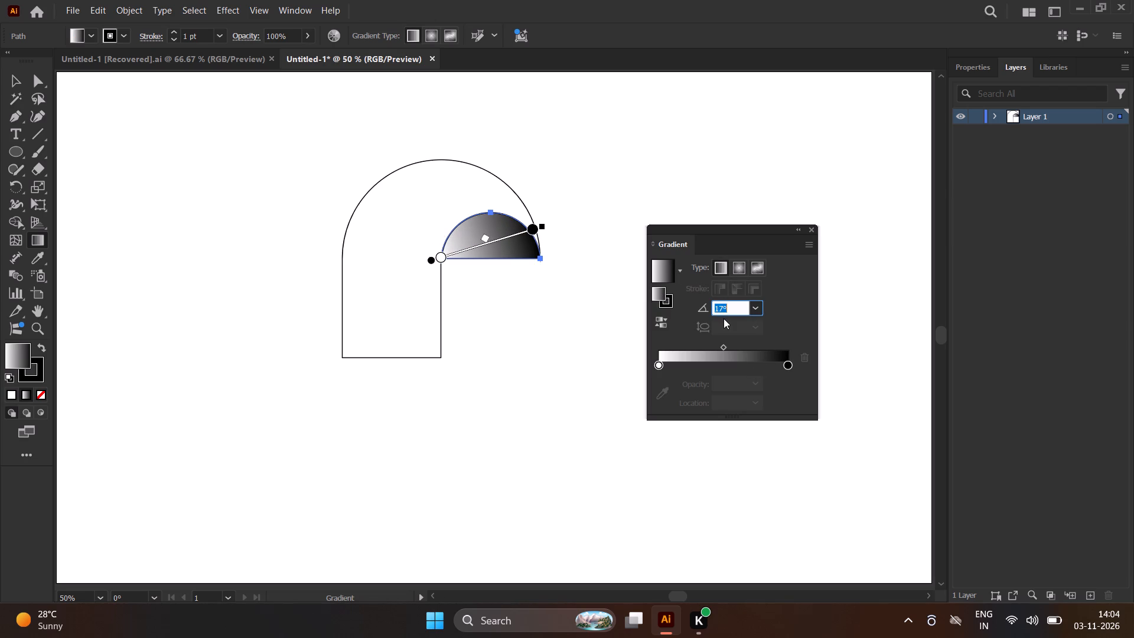
scroll(738, 308, down, 6)
scroll(738, 308, up, 1)
scroll(738, 308, down, 12)
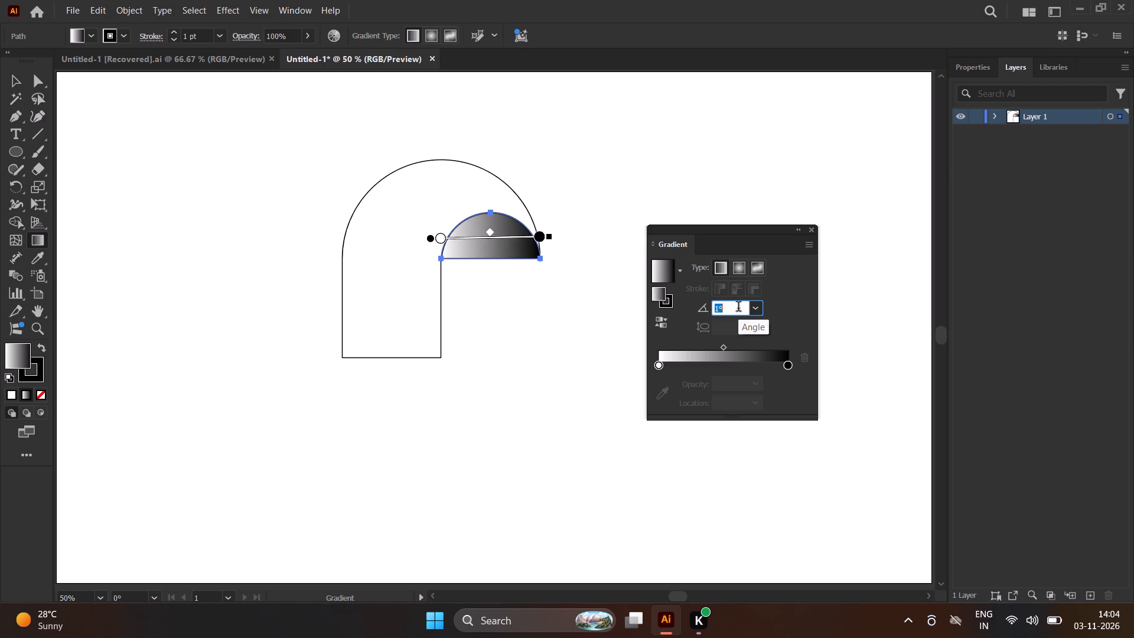
scroll(738, 308, down, 1)
scroll(738, 308, up, 1)
scroll(738, 308, down, 1)
scroll(738, 308, up, 1)
scroll(738, 308, down, 3)
scroll(738, 308, up, 1)
scroll(738, 308, down, 8)
scroll(738, 308, up, 1)
scroll(738, 308, down, 7)
scroll(738, 308, up, 1)
scroll(738, 308, down, 1)
scroll(738, 308, up, 1)
scroll(738, 308, down, 1)
scroll(738, 308, up, 1)
scroll(738, 308, down, 1)
scroll(738, 308, up, 1)
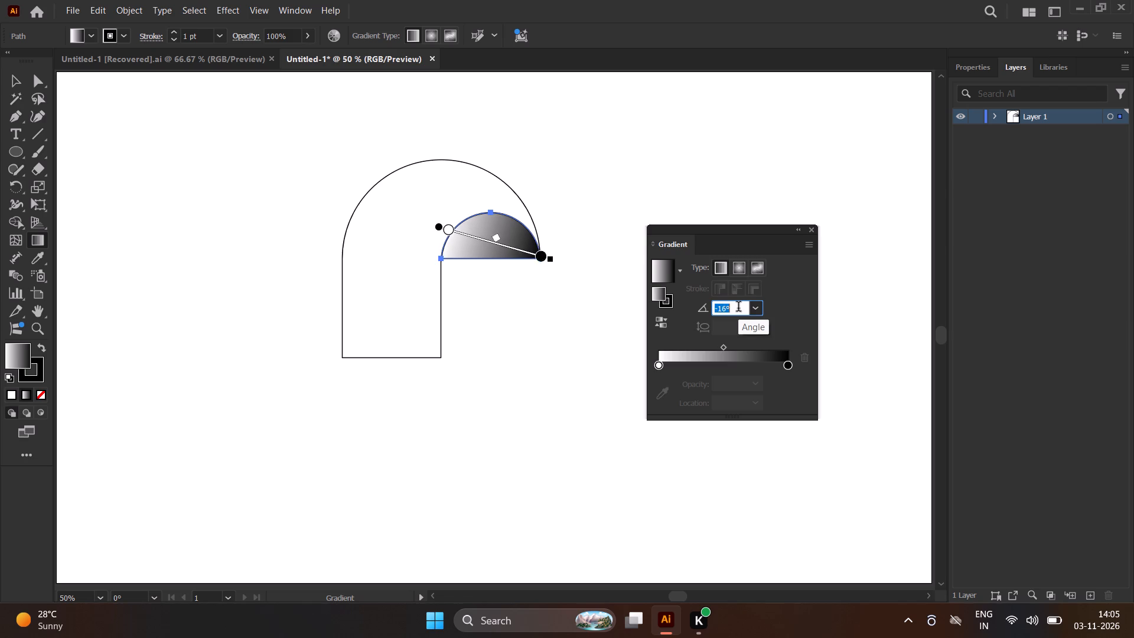
scroll(738, 308, down, 17)
scroll(738, 308, up, 1)
scroll(738, 308, down, 3)
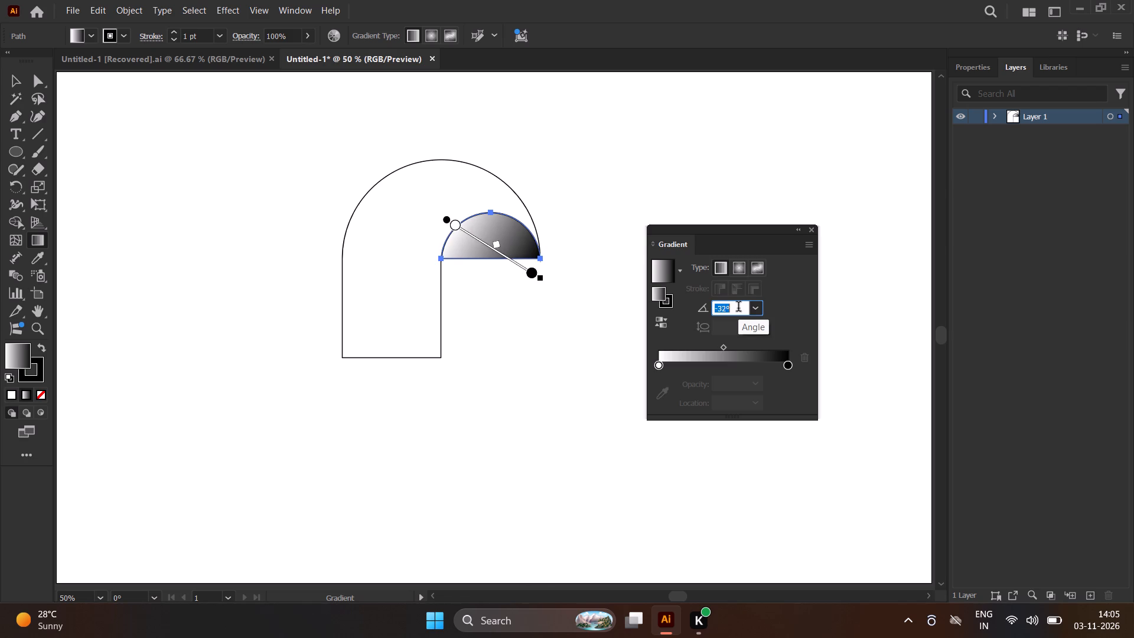
scroll(738, 308, down, 16)
scroll(738, 308, up, 1)
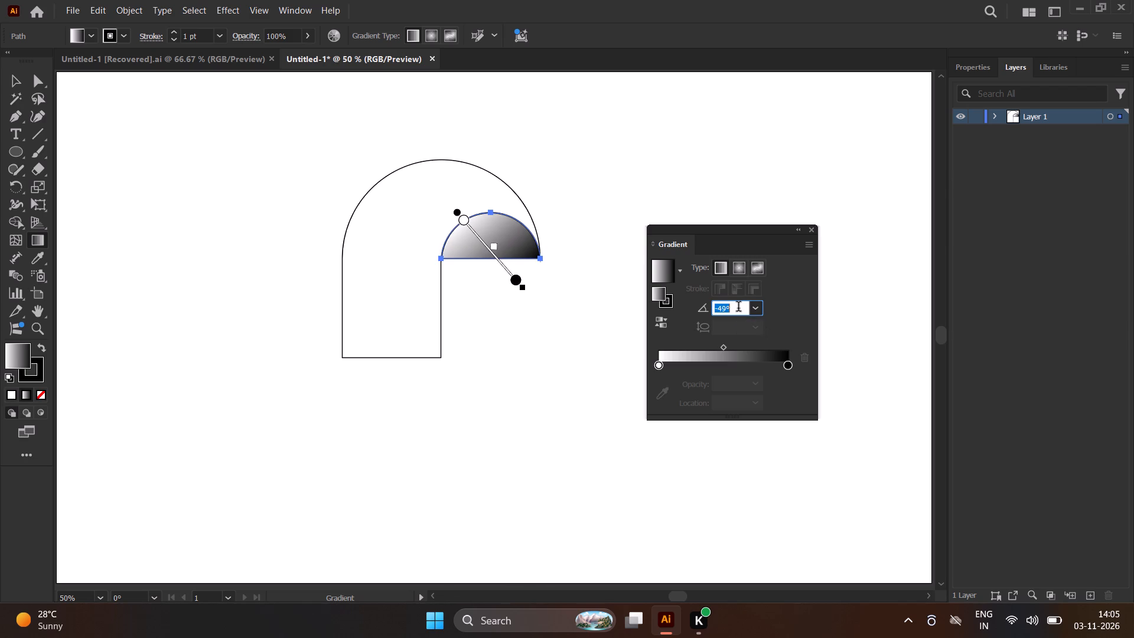
scroll(738, 308, down, 1)
scroll(738, 308, up, 1)
scroll(738, 308, down, 1)
scroll(738, 308, up, 1)
scroll(738, 308, down, 5)
scroll(738, 308, up, 1)
scroll(738, 308, down, 10)
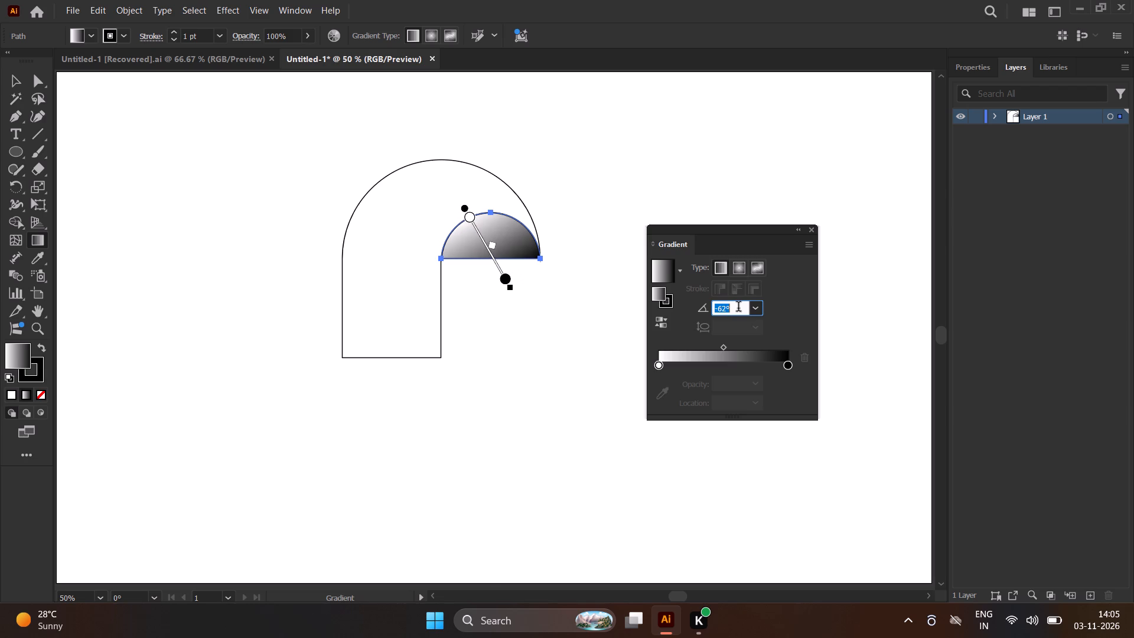
scroll(738, 308, down, 5)
scroll(738, 308, up, 1)
scroll(738, 308, down, 1)
scroll(738, 308, up, 1)
scroll(738, 308, down, 3)
scroll(738, 308, up, 1)
scroll(738, 308, down, 5)
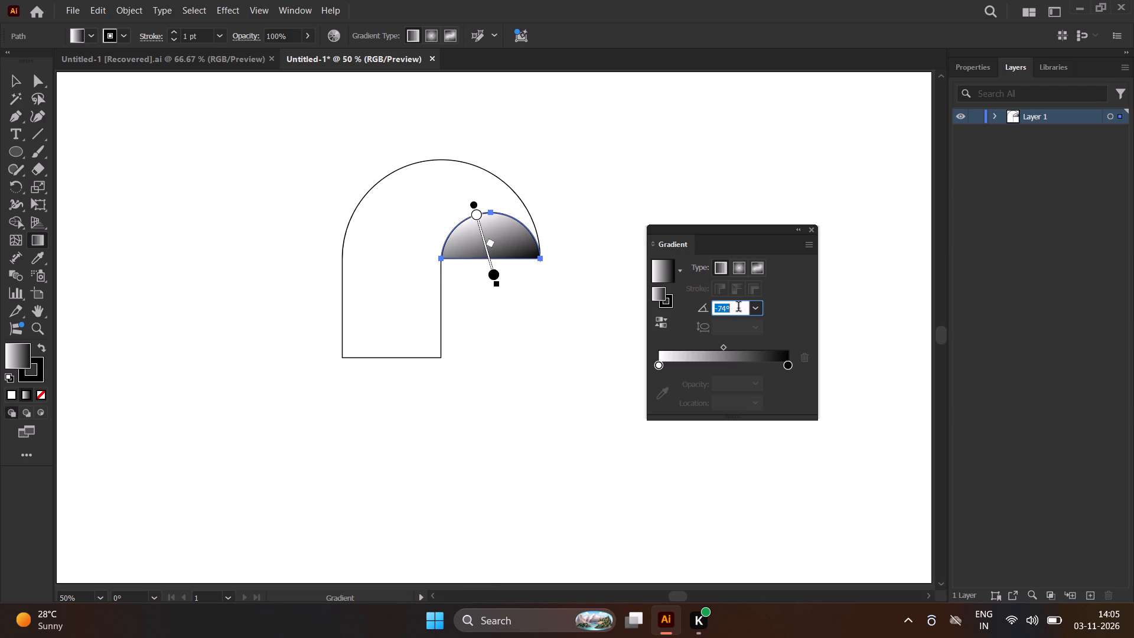
scroll(738, 308, down, 14)
scroll(738, 308, up, 1)
scroll(738, 308, down, 2)
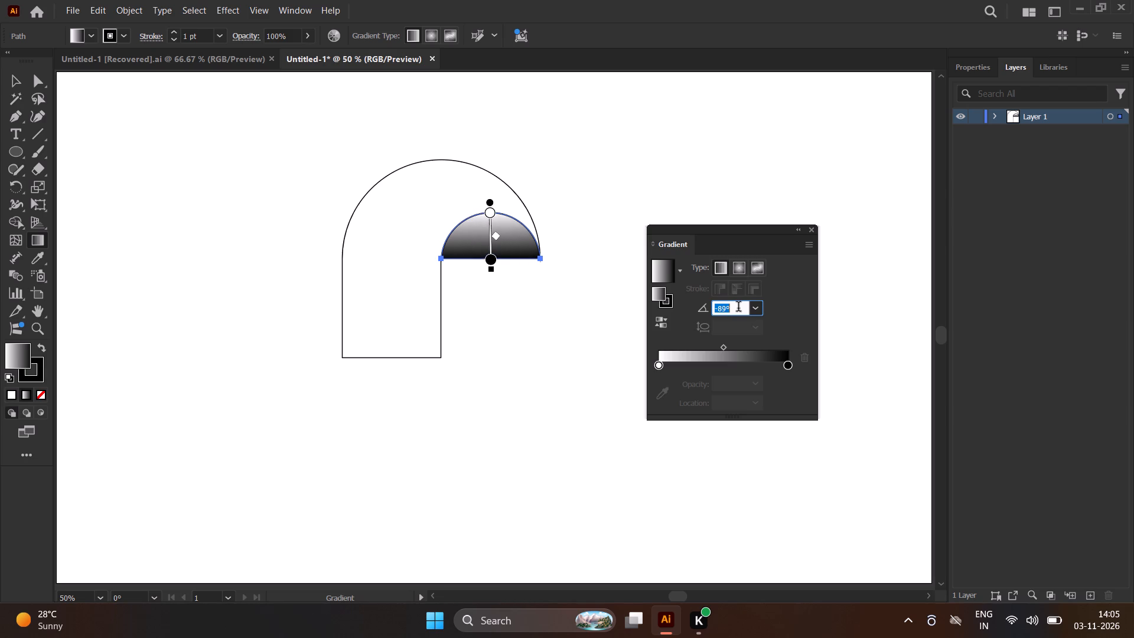
scroll(738, 308, down, 1)
scroll(738, 308, up, 1)
scroll(738, 308, down, 13)
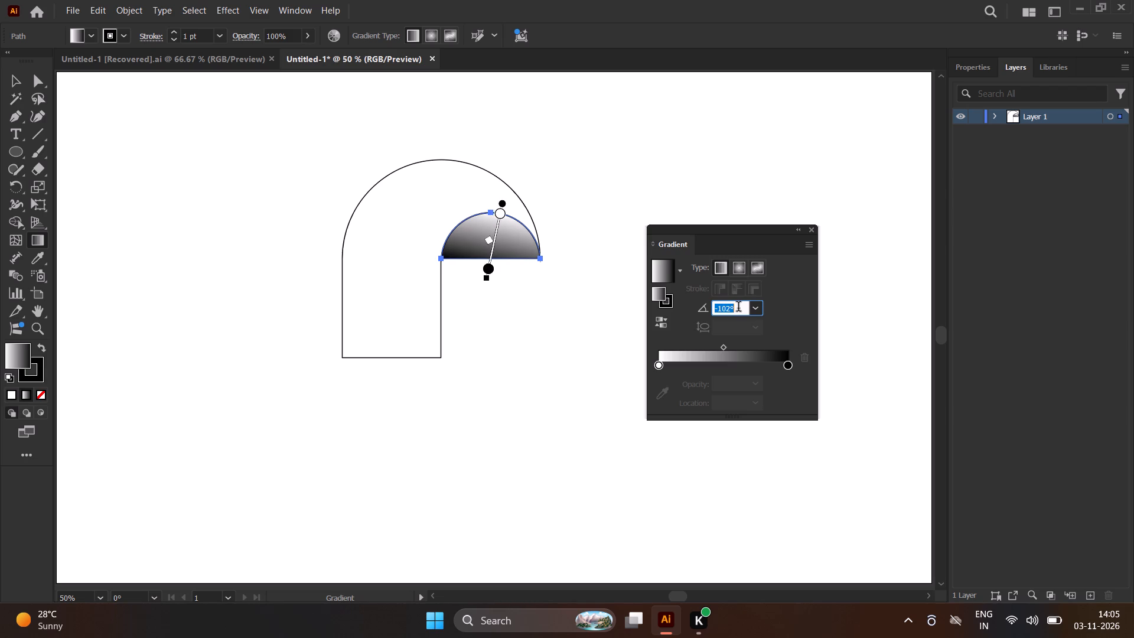
scroll(738, 308, down, 4)
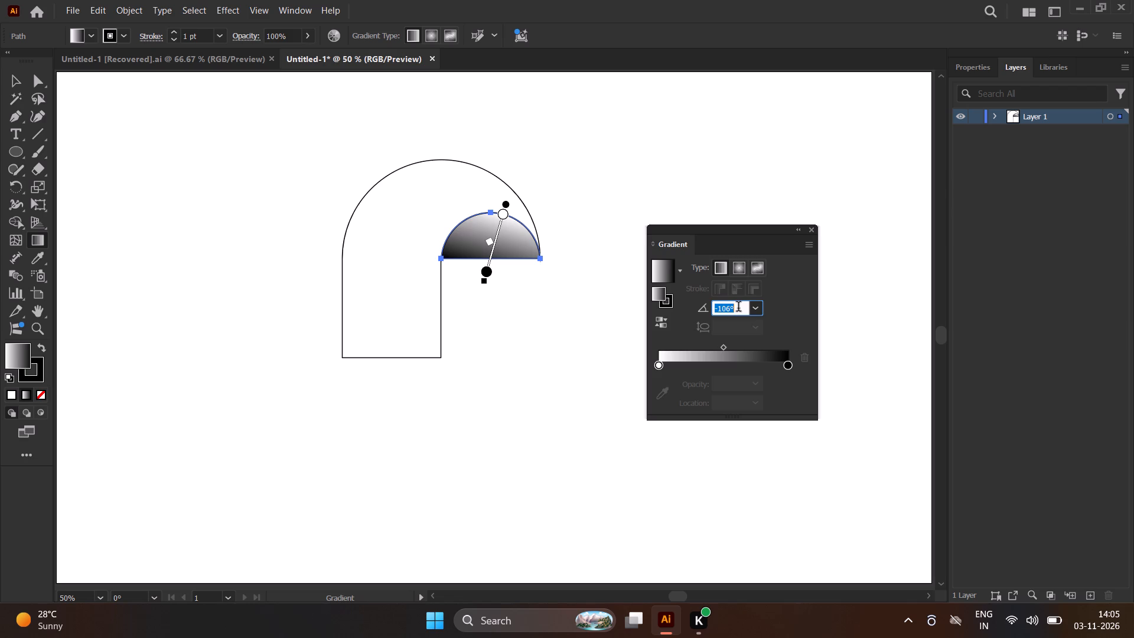
scroll(738, 308, down, 1)
scroll(738, 308, up, 1)
scroll(738, 308, down, 5)
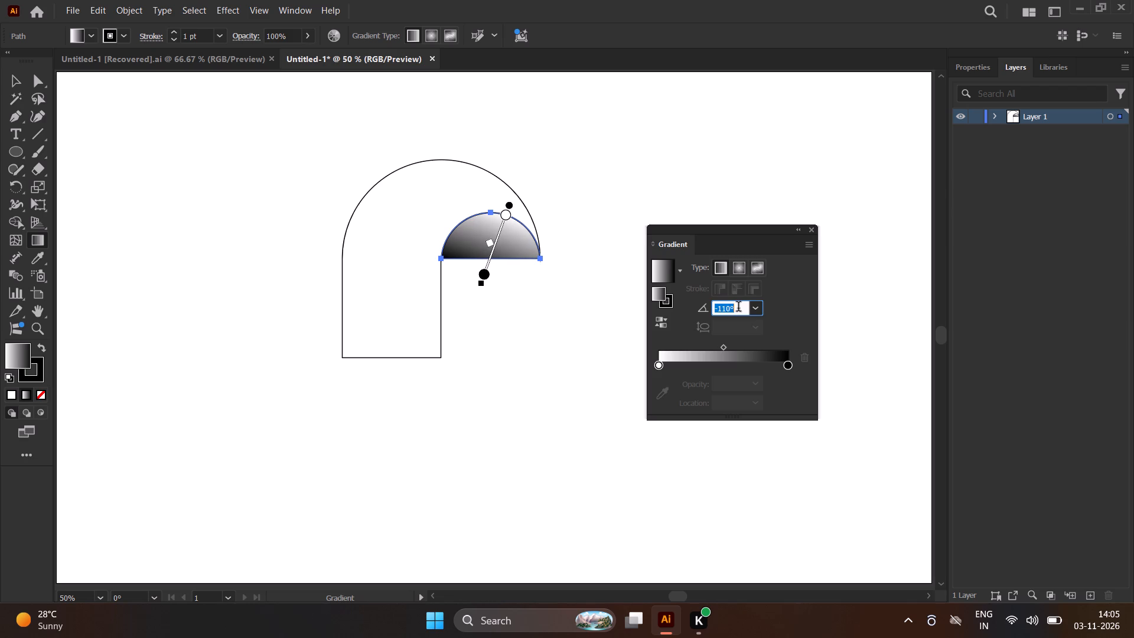
scroll(738, 308, down, 16)
scroll(738, 308, up, 1)
scroll(738, 308, down, 1)
scroll(738, 308, up, 1)
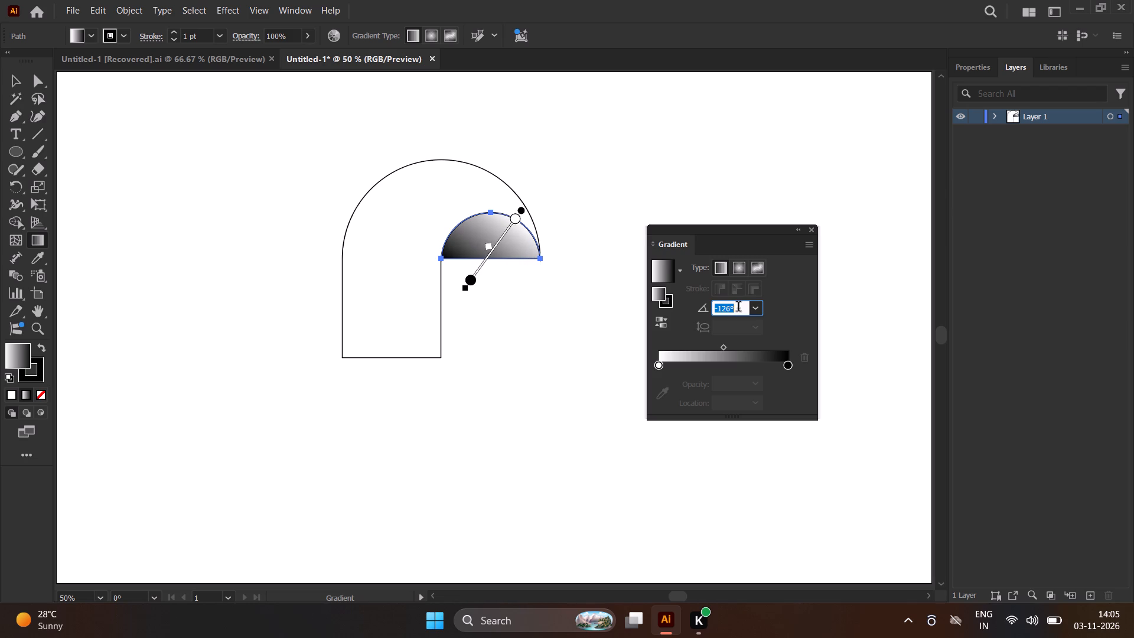
scroll(738, 308, down, 3)
scroll(738, 308, up, 1)
scroll(738, 308, down, 11)
scroll(738, 308, up, 1)
scroll(738, 308, down, 1)
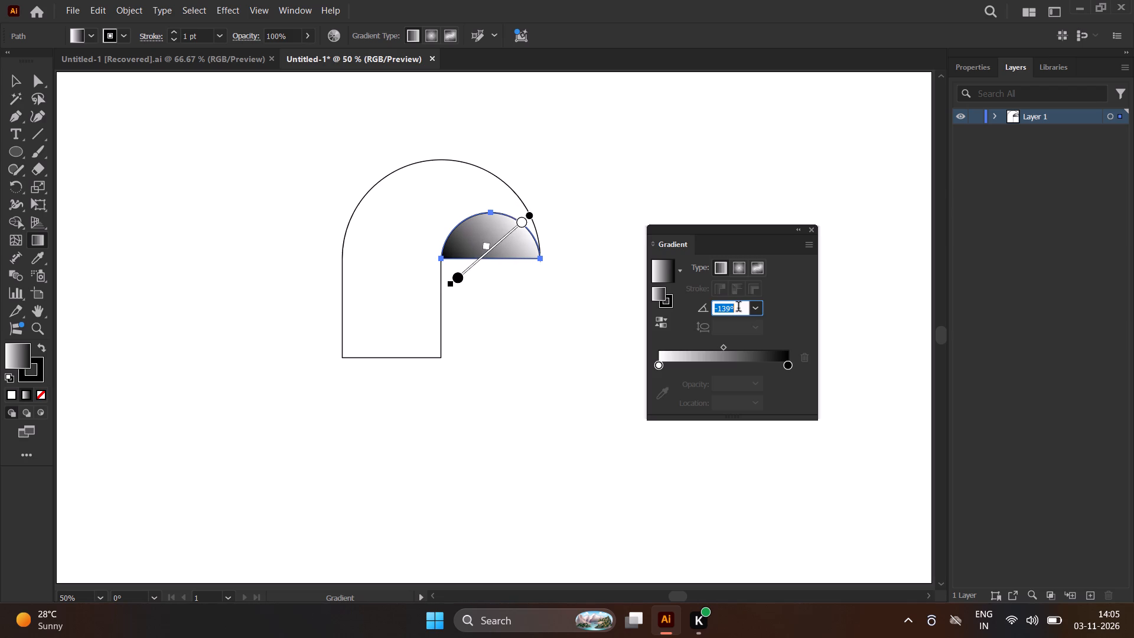
scroll(738, 308, down, 4)
scroll(738, 308, up, 15)
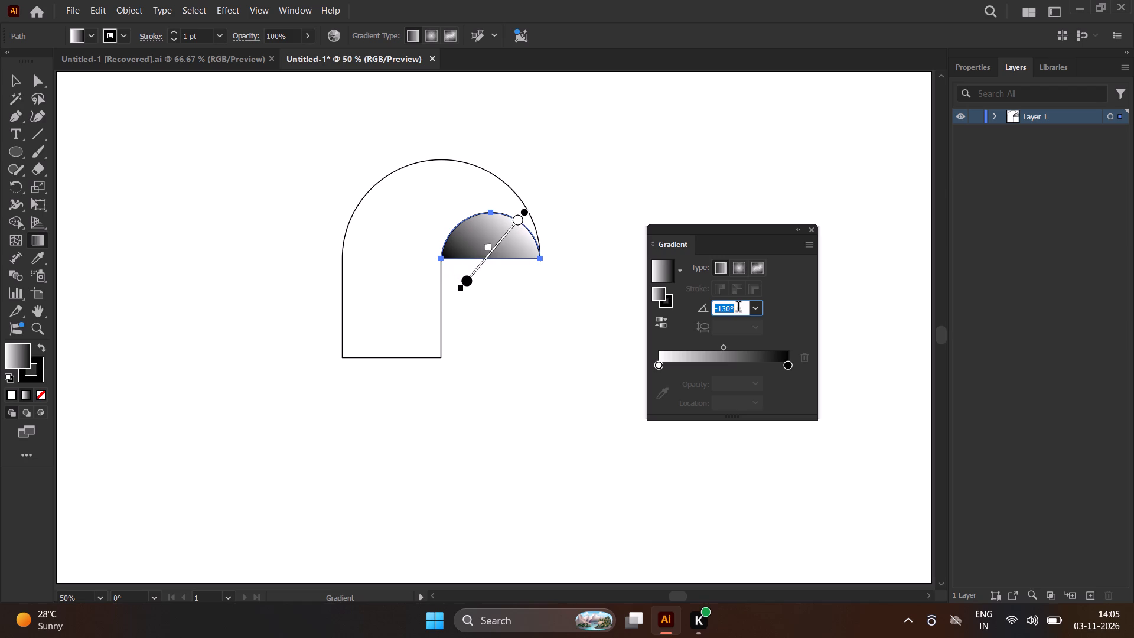
scroll(738, 308, up, 12)
scroll(803, 385, up, 14)
scroll(803, 385, down, 1)
scroll(803, 385, up, 4)
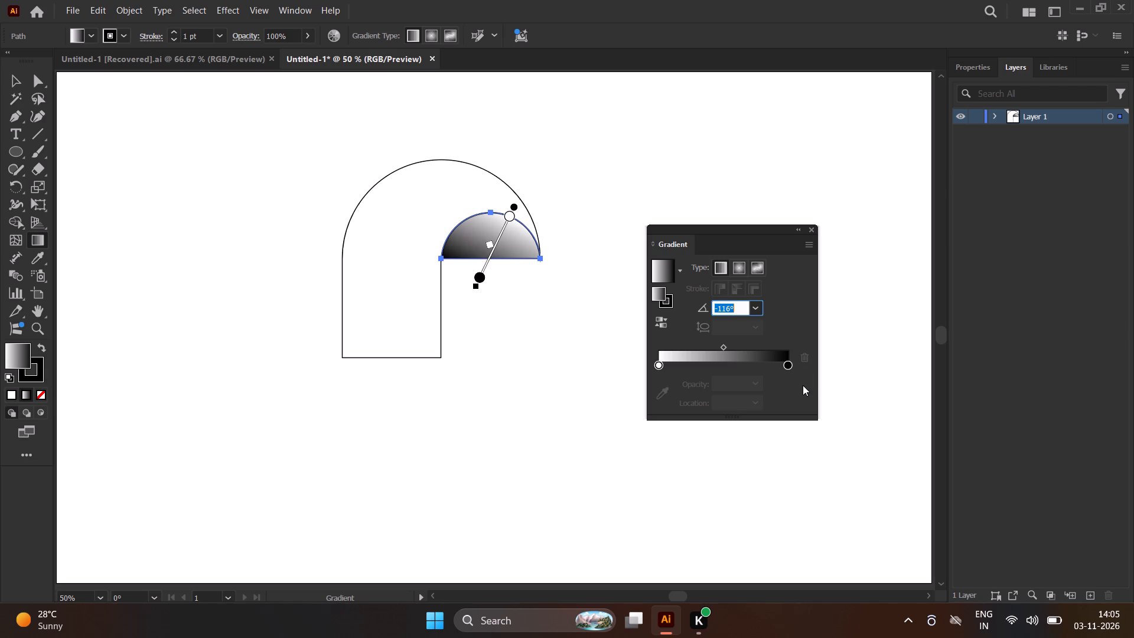
scroll(735, 305, up, 5)
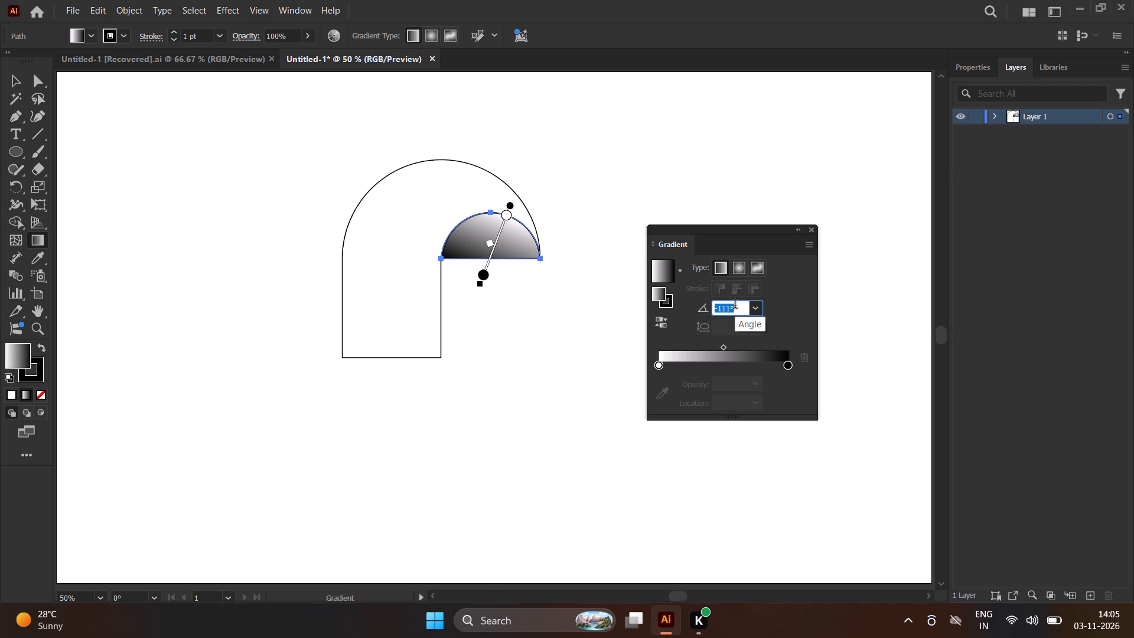
scroll(735, 305, up, 16)
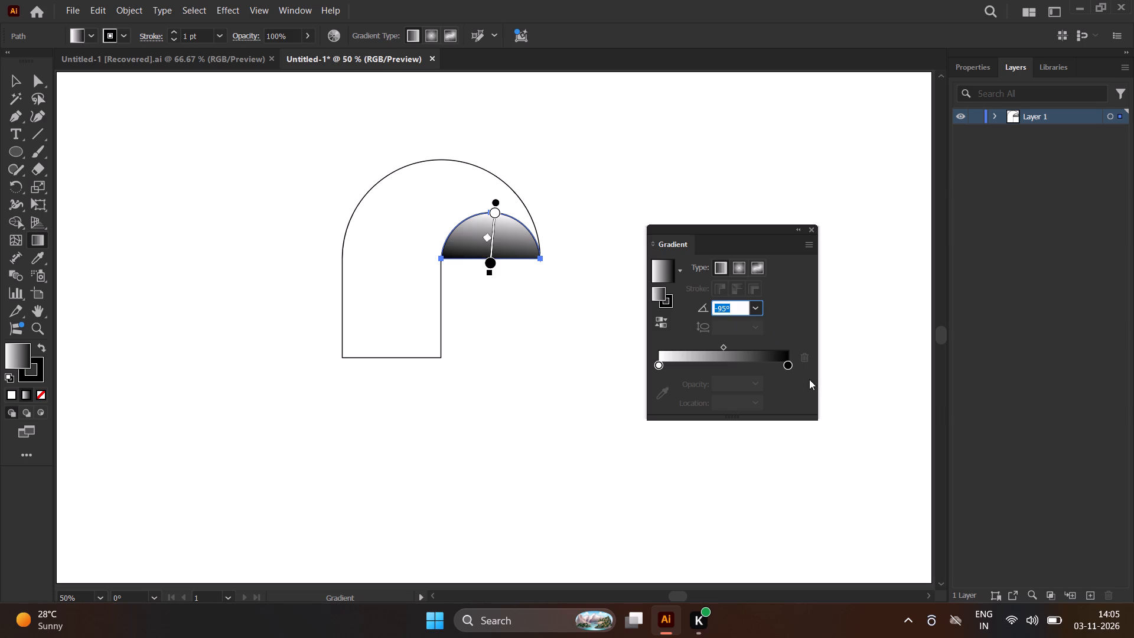
Add a white (FFFFFF) color stop to the half-circle's gradient at about 76%, between the white and black ends.
drag(789, 364, 791, 364)
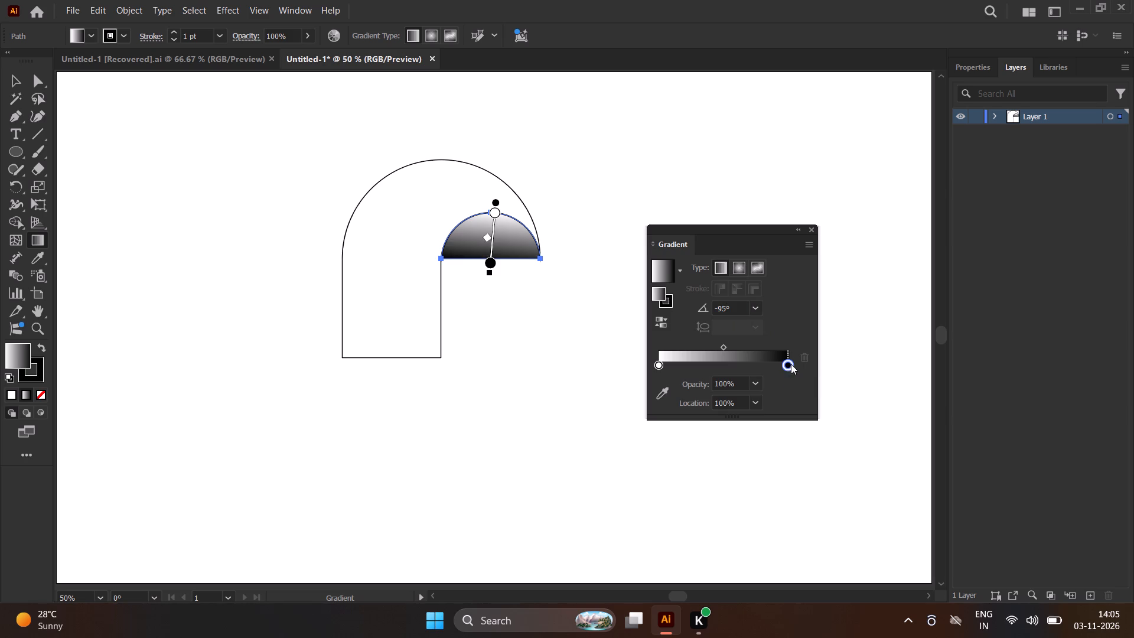
drag(791, 364, 805, 363)
click(758, 366)
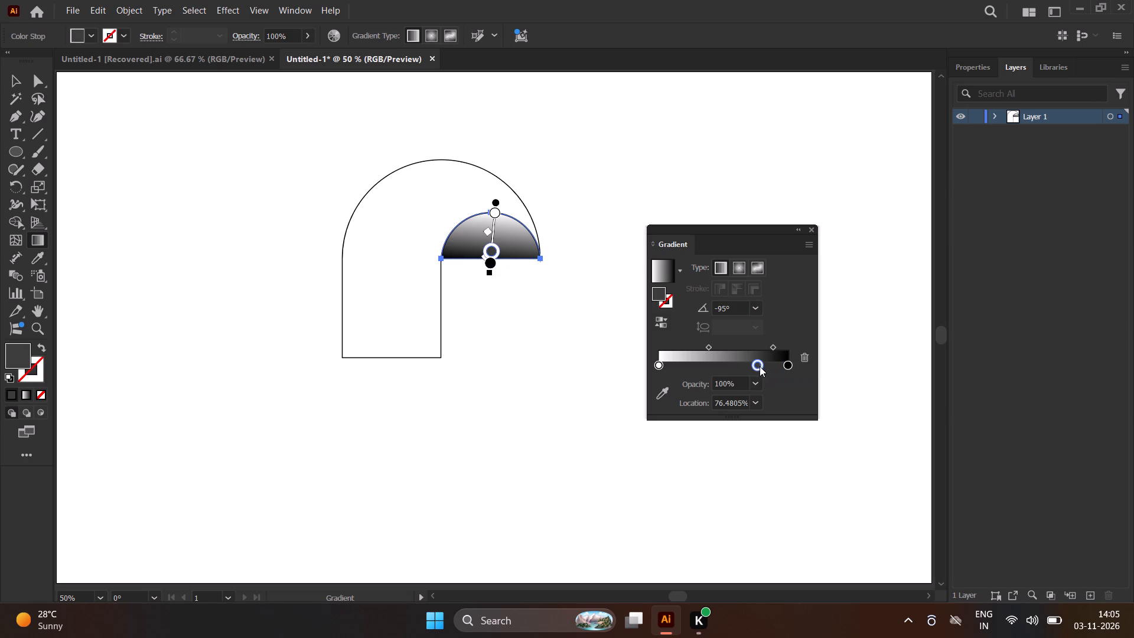
double_click(17, 363)
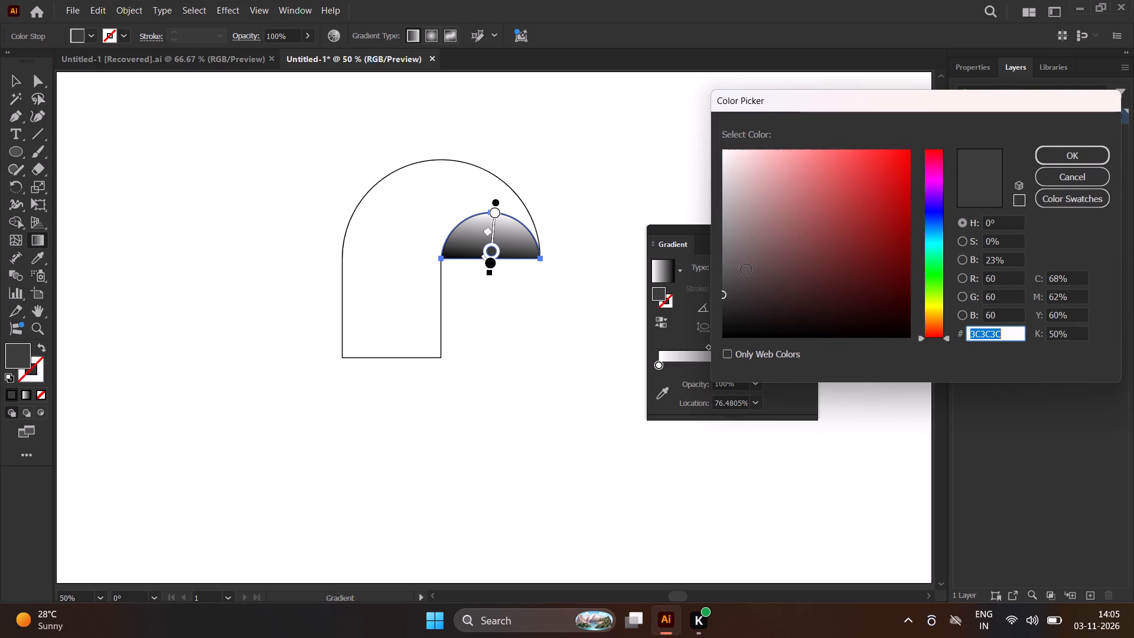
drag(750, 262, 648, 110)
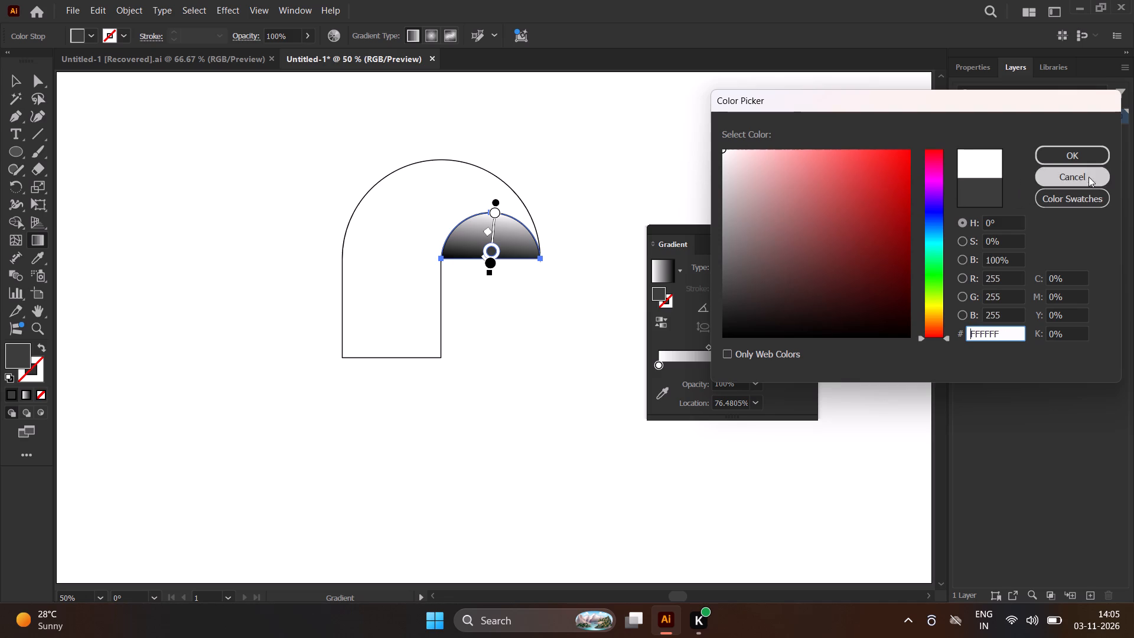
click(1096, 157)
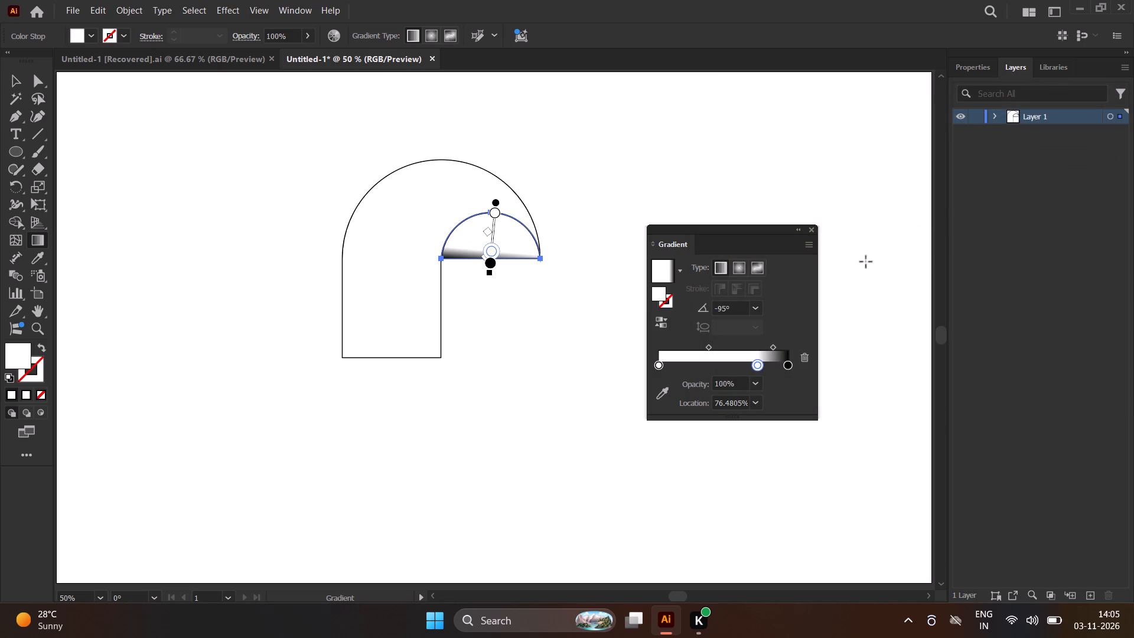
Move the added white color stop to about 48% along the gradient.
drag(756, 366, 744, 366)
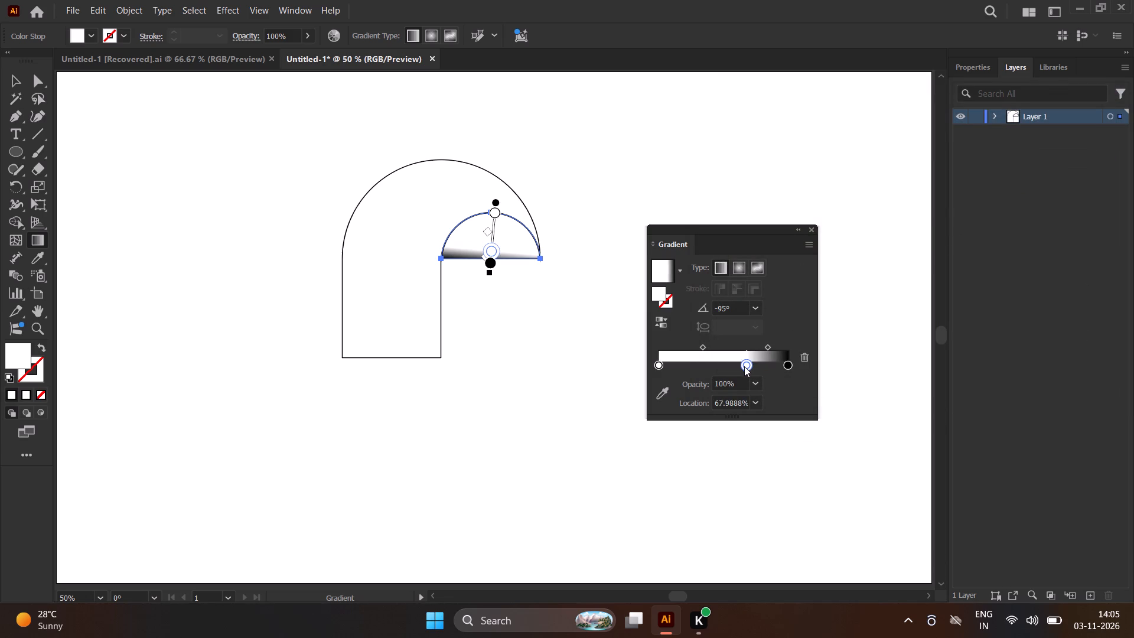
drag(744, 366, 742, 367)
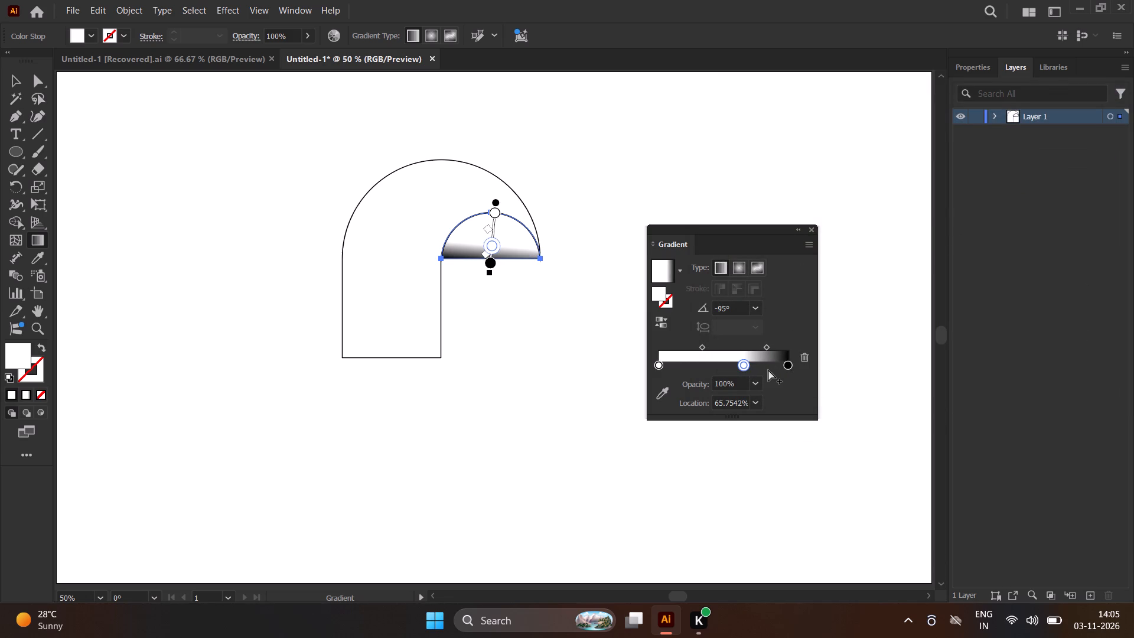
drag(746, 368, 731, 368)
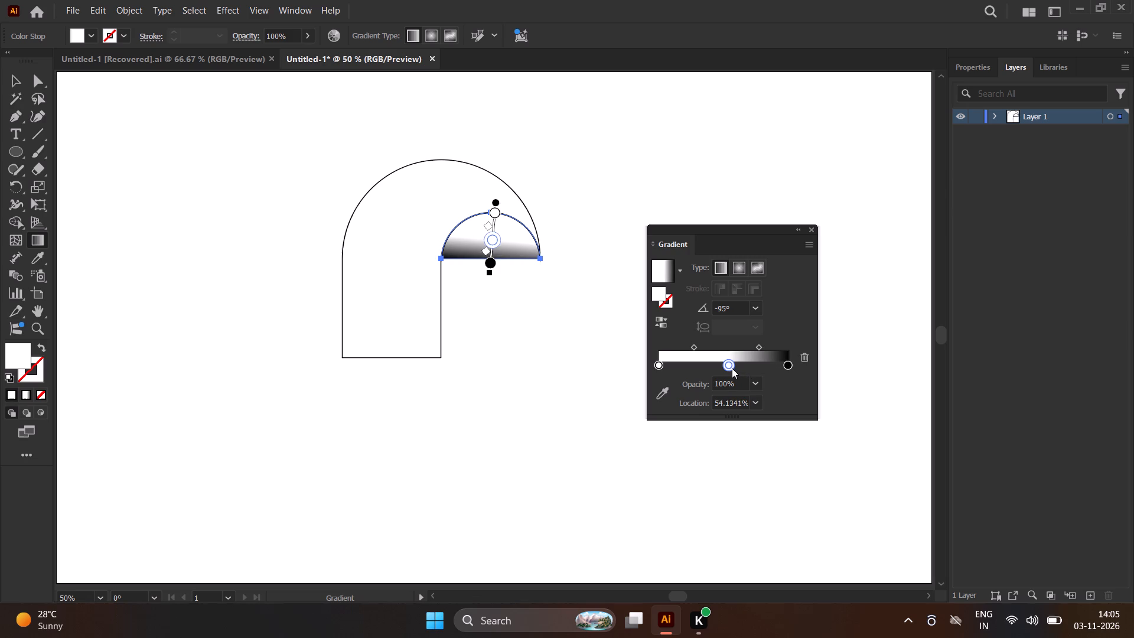
drag(730, 367, 722, 371)
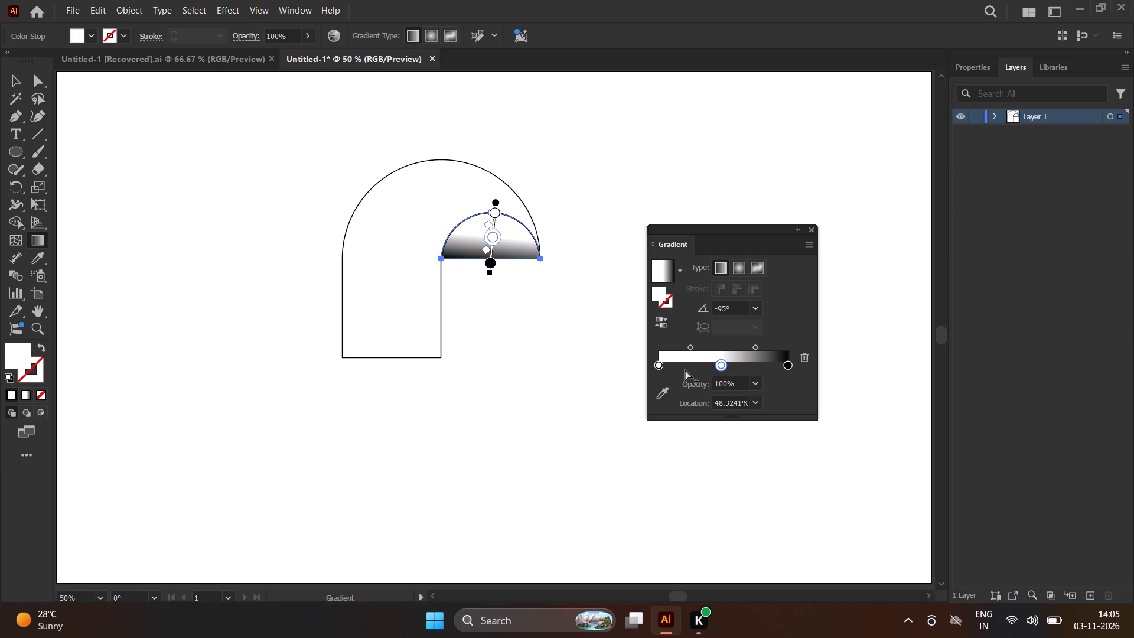
Change the gradient's starting color stop at 0% to near-black 161616.
double_click(659, 366)
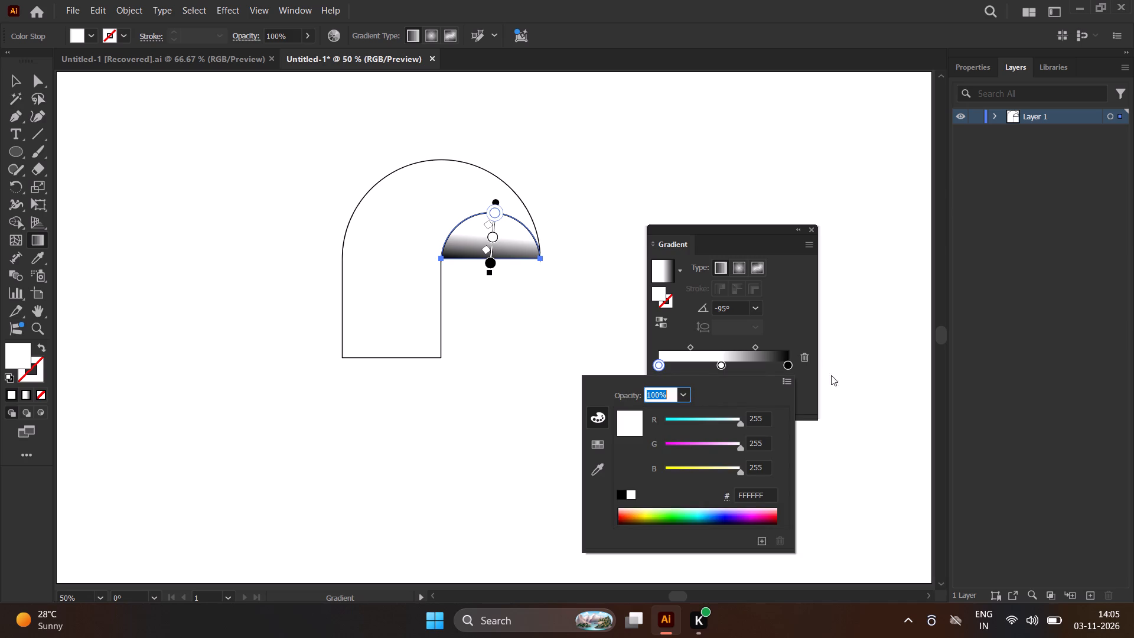
double_click(7, 356)
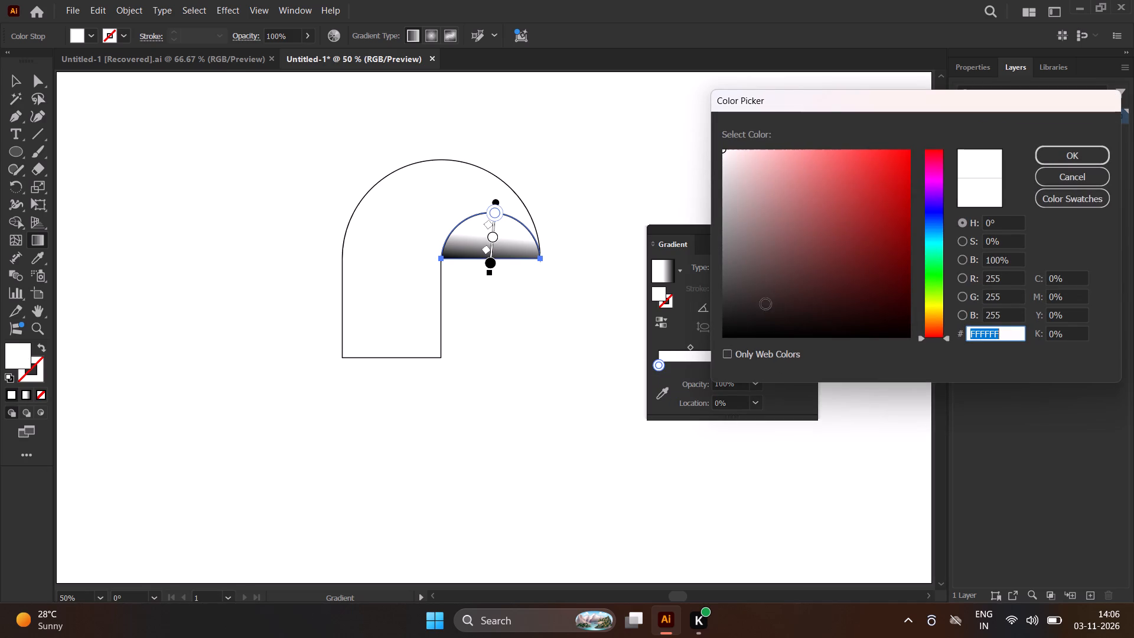
click(760, 305)
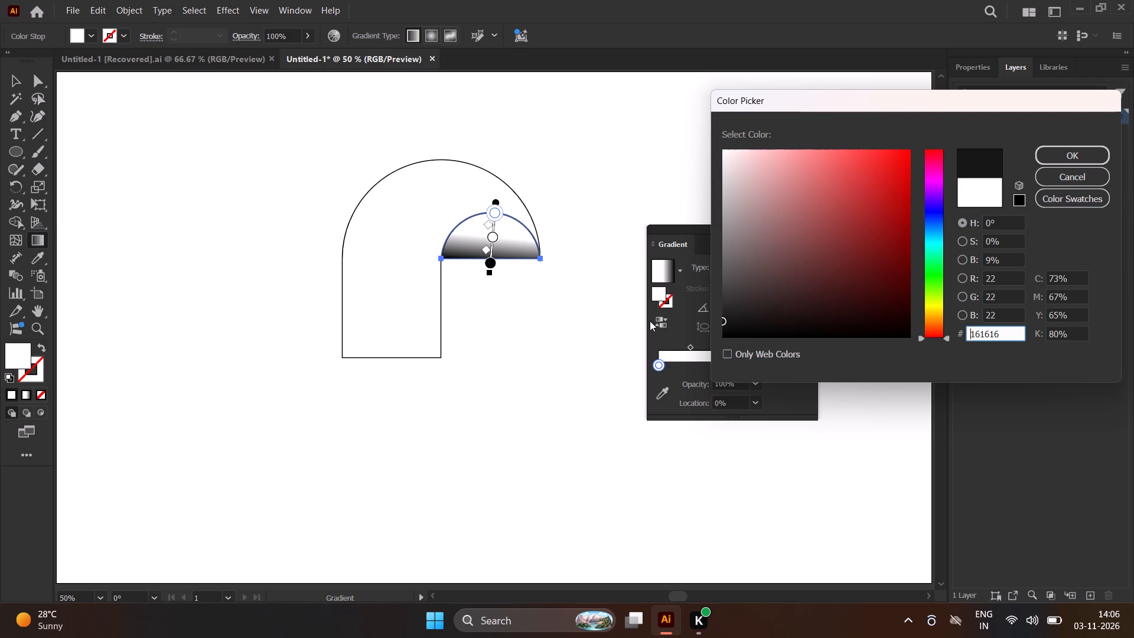
click(1061, 154)
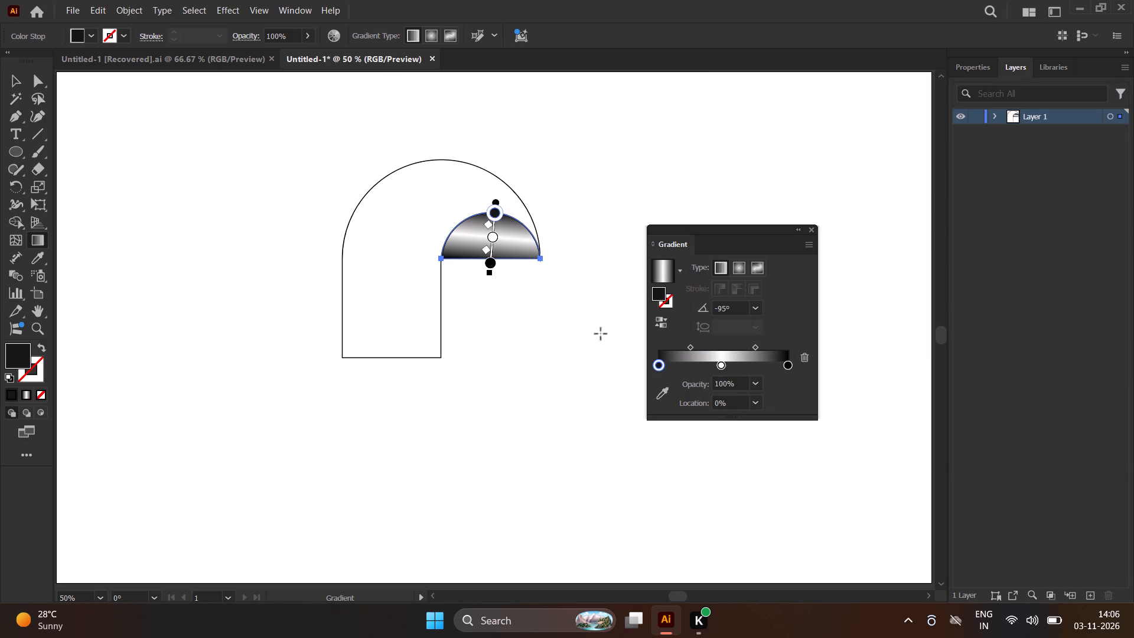
Add a light grey color stop at about 71%, between the white middle stop and the black end stop.
click(751, 364)
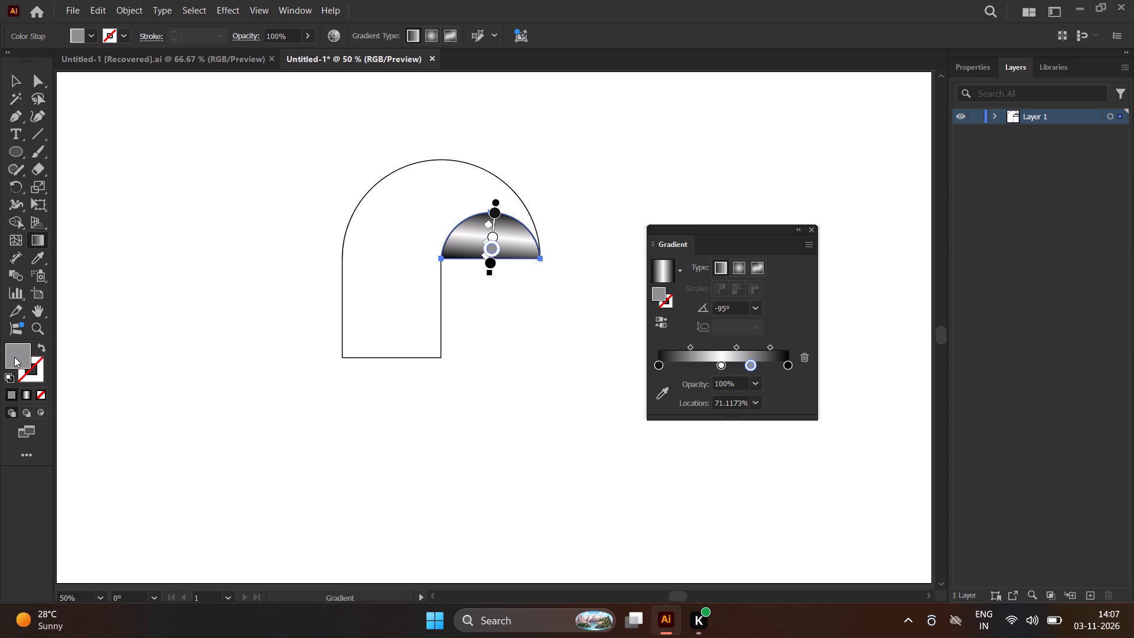
double_click(14, 357)
drag(741, 225, 724, 200)
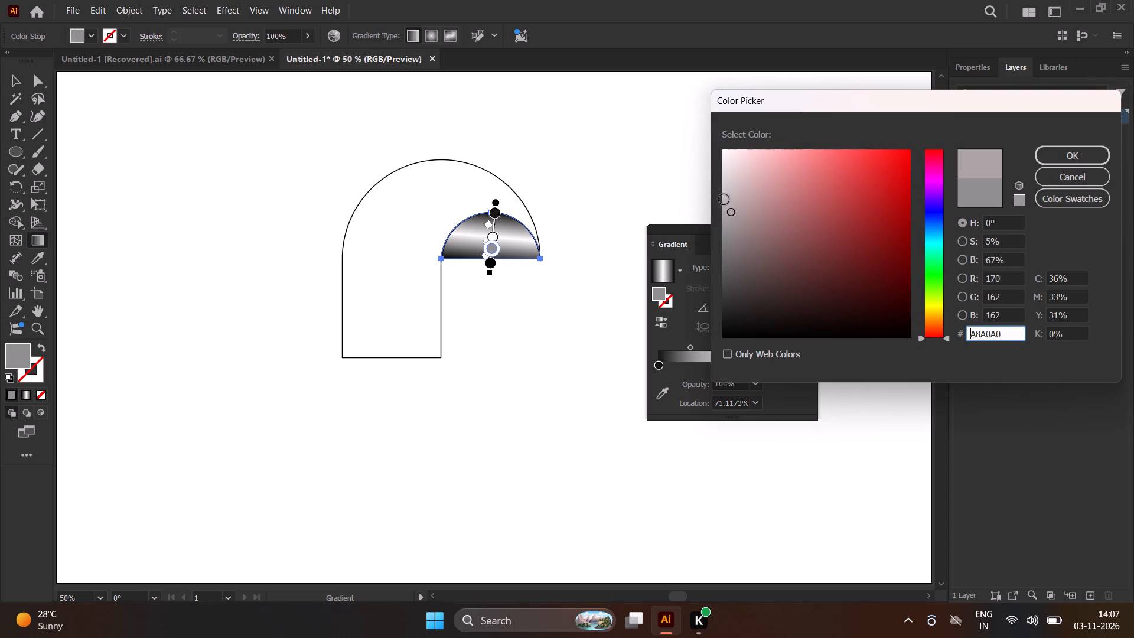
drag(724, 200, 699, 178)
click(1055, 161)
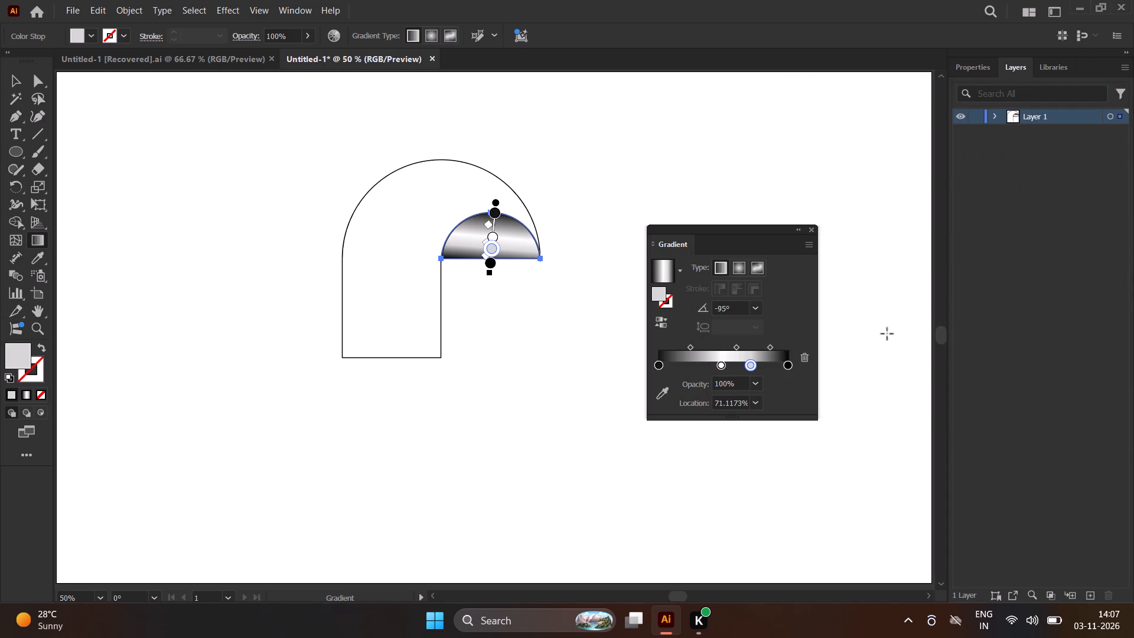
Reposition the half-circle gradient's white stop to about 42% and light grey stop to about 60%, and deselect the shape.
drag(724, 366, 704, 368)
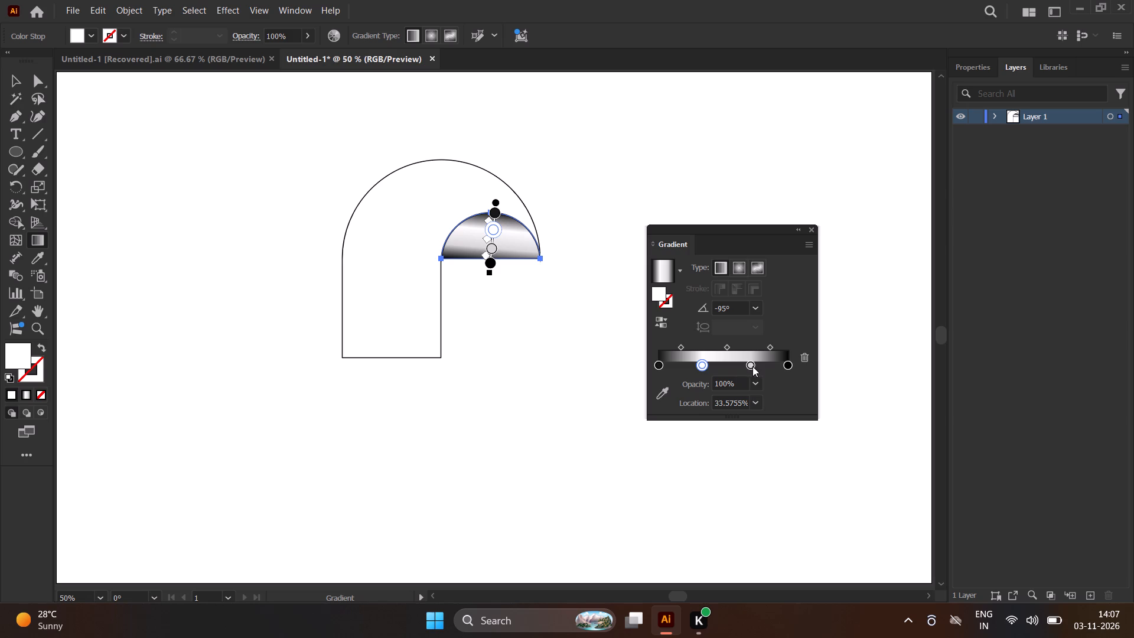
drag(753, 366, 745, 369)
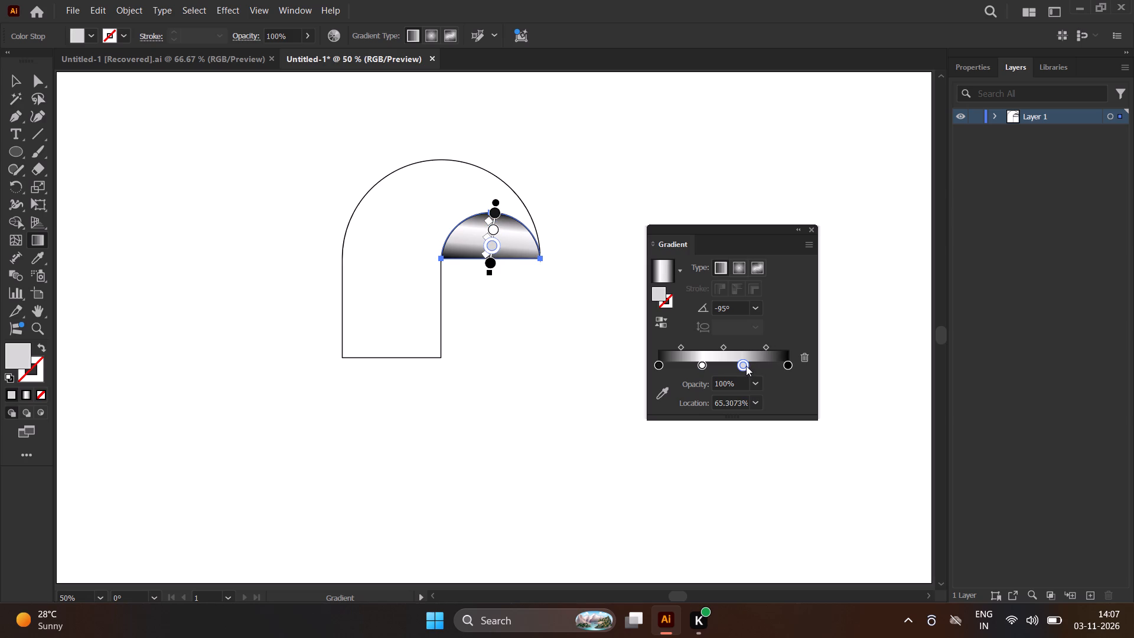
drag(746, 366, 739, 366)
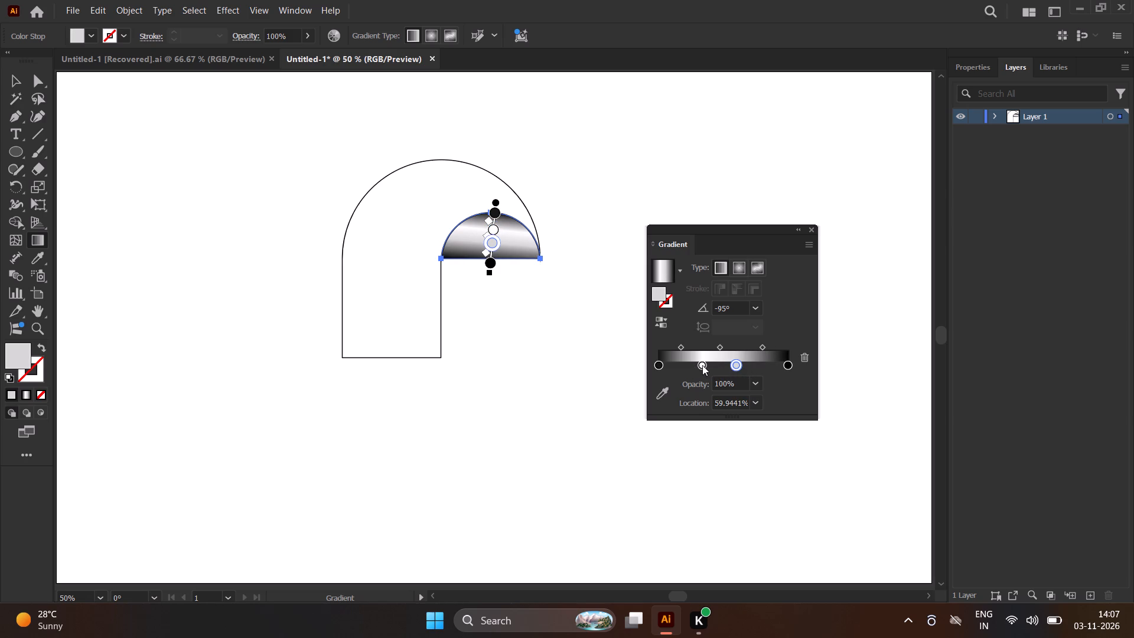
drag(703, 365, 714, 368)
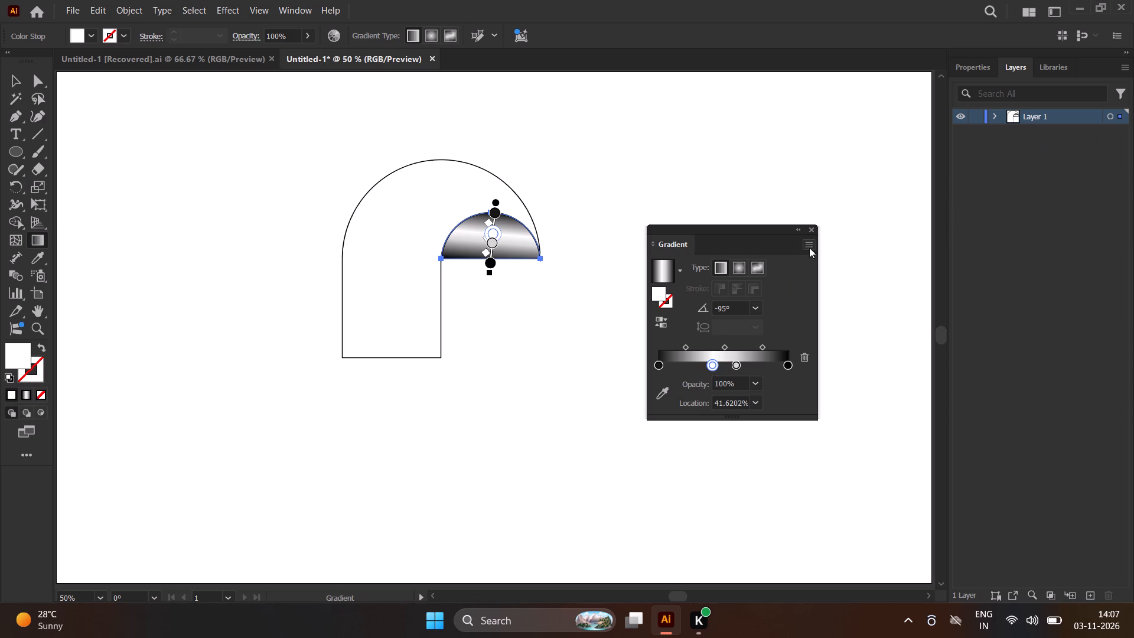
click(814, 229)
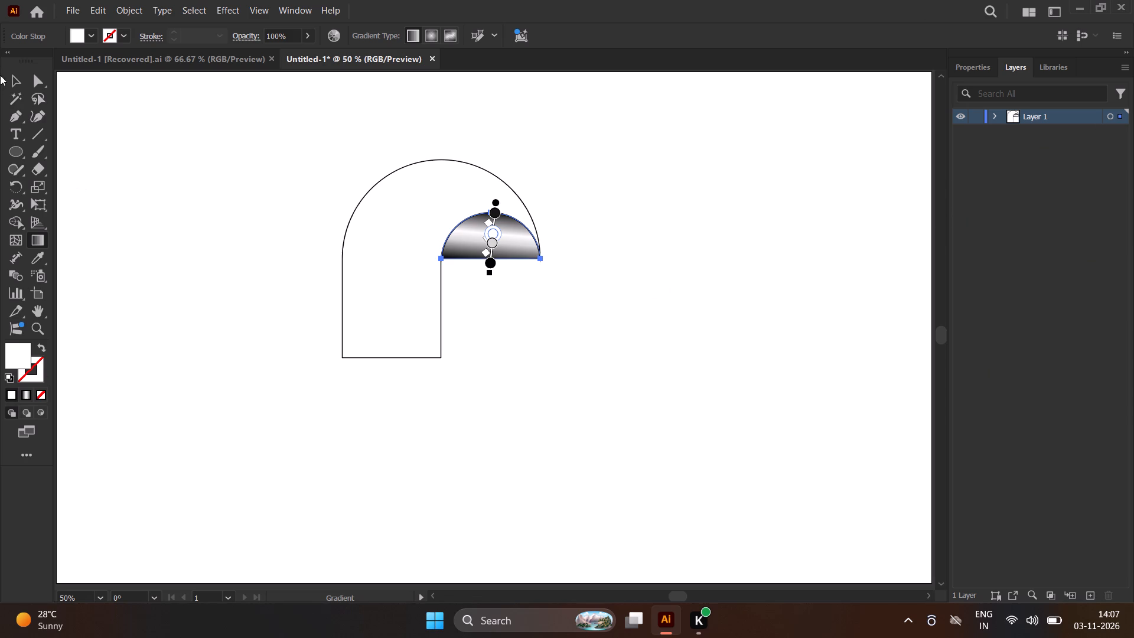
click(9, 89)
click(696, 103)
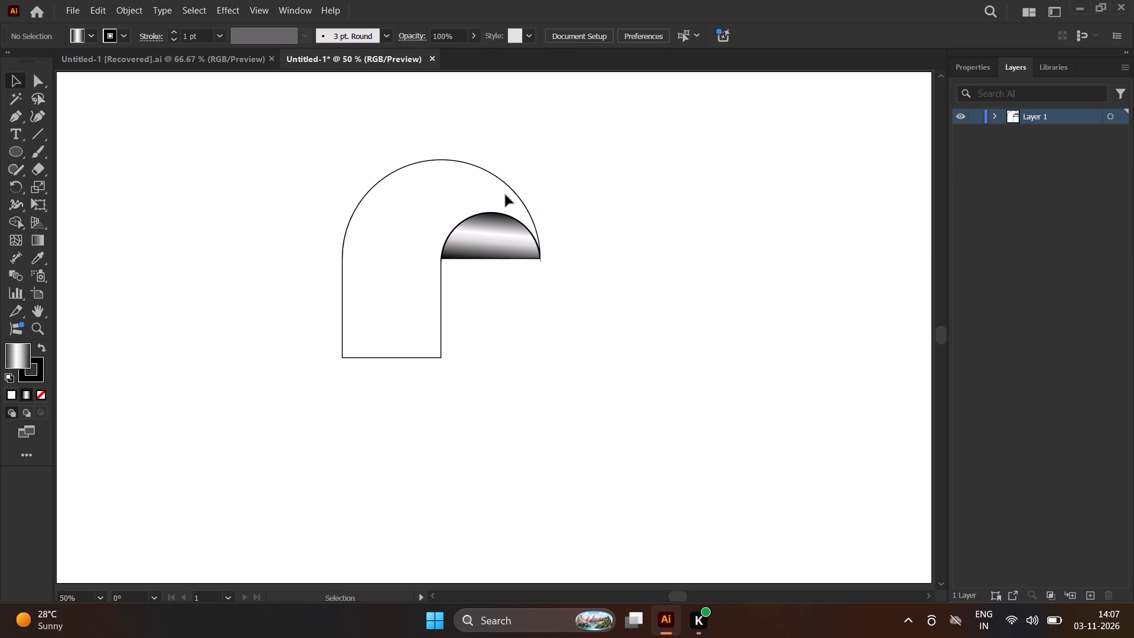
Fill the large hook shape with the half-circle's multi-stop linear gradient at 0°.
click(504, 184)
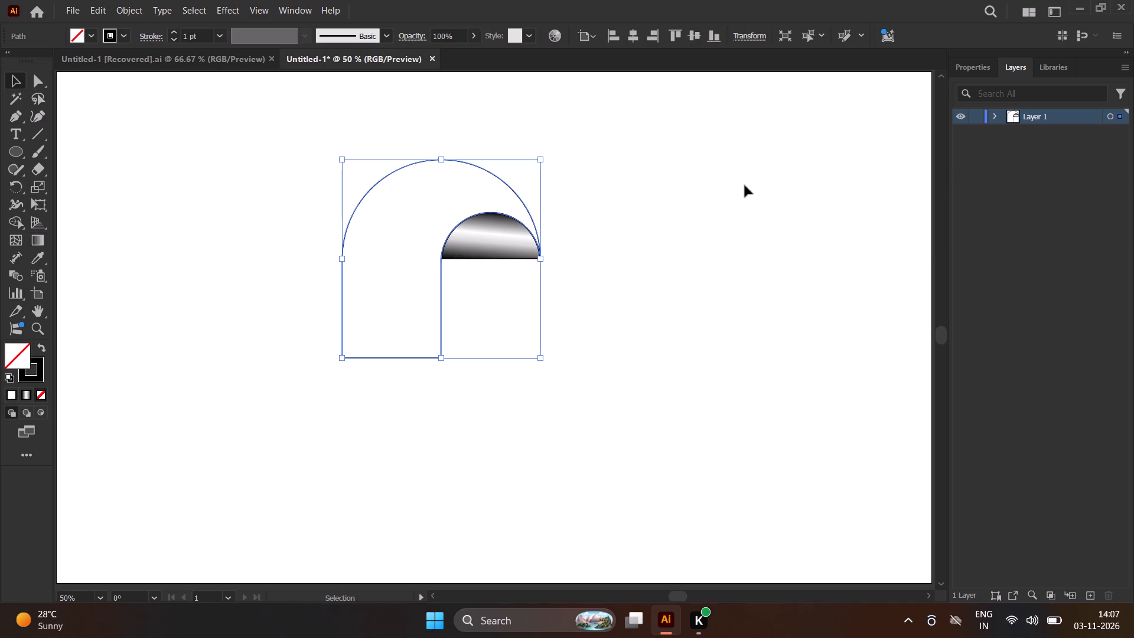
click(40, 245)
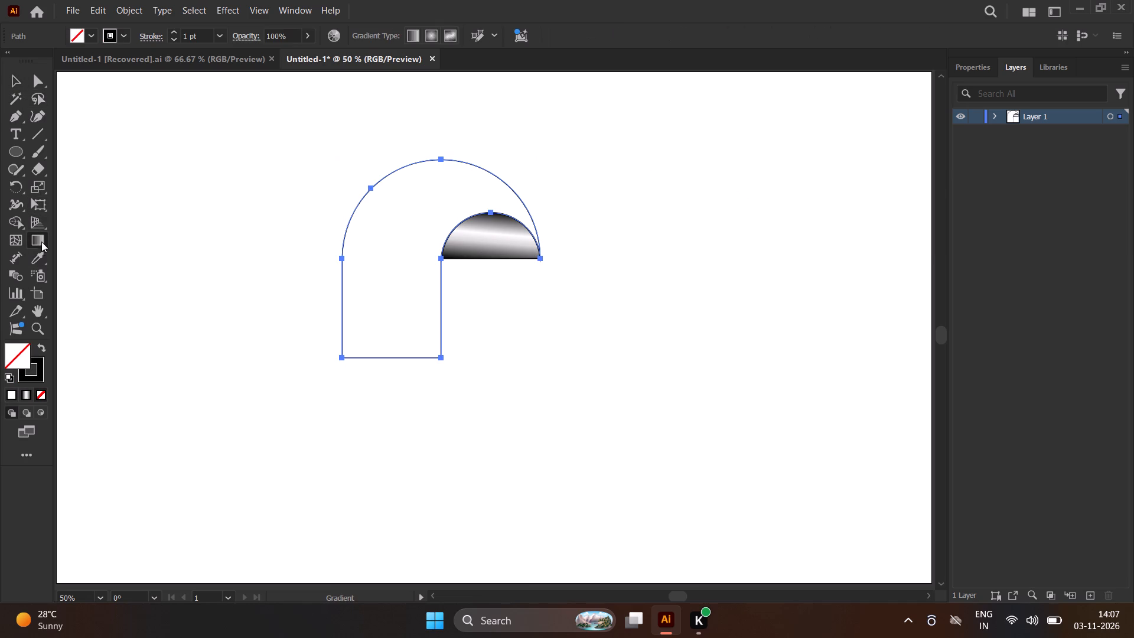
double_click(36, 233)
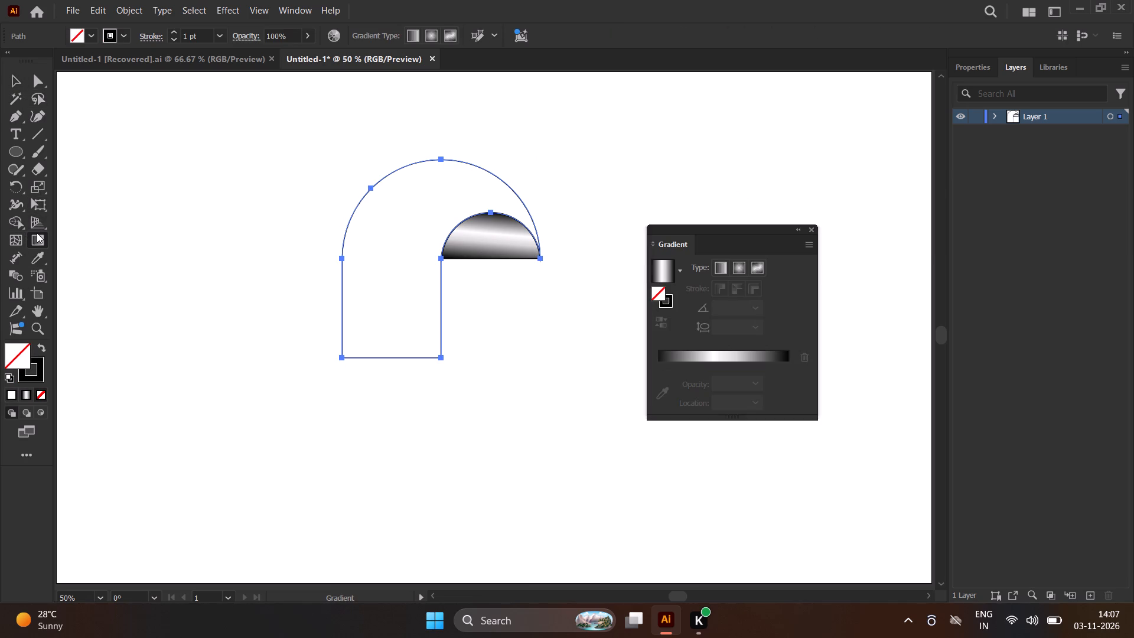
click(665, 267)
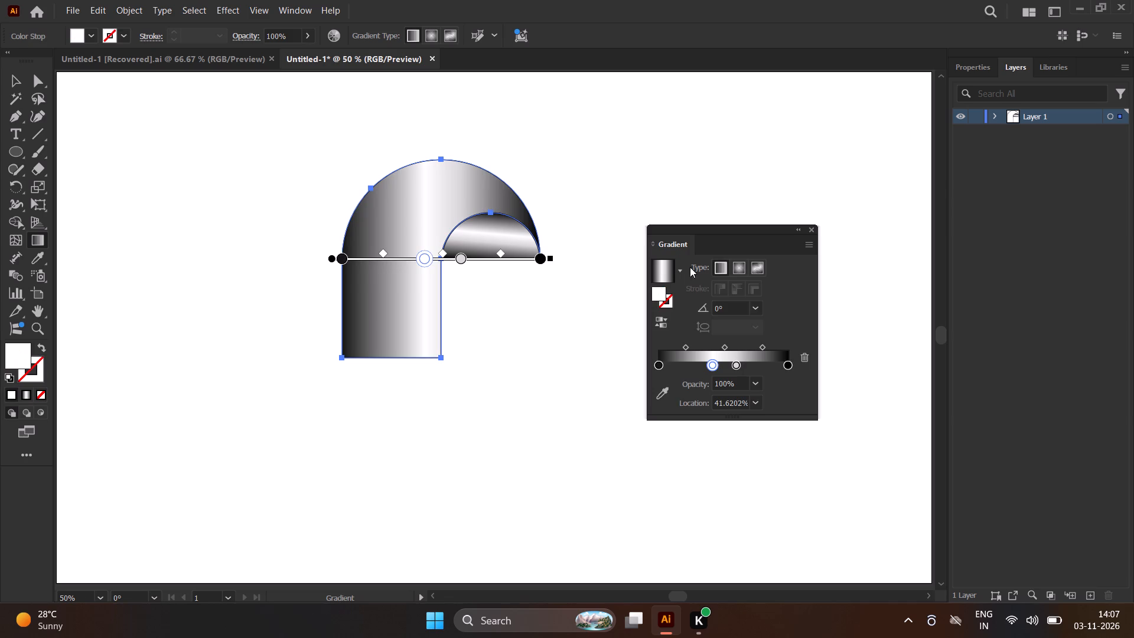
Delete the light grey and white middle color stops from the hook shape's gradient, keeping only the two dark end stops.
click(735, 364)
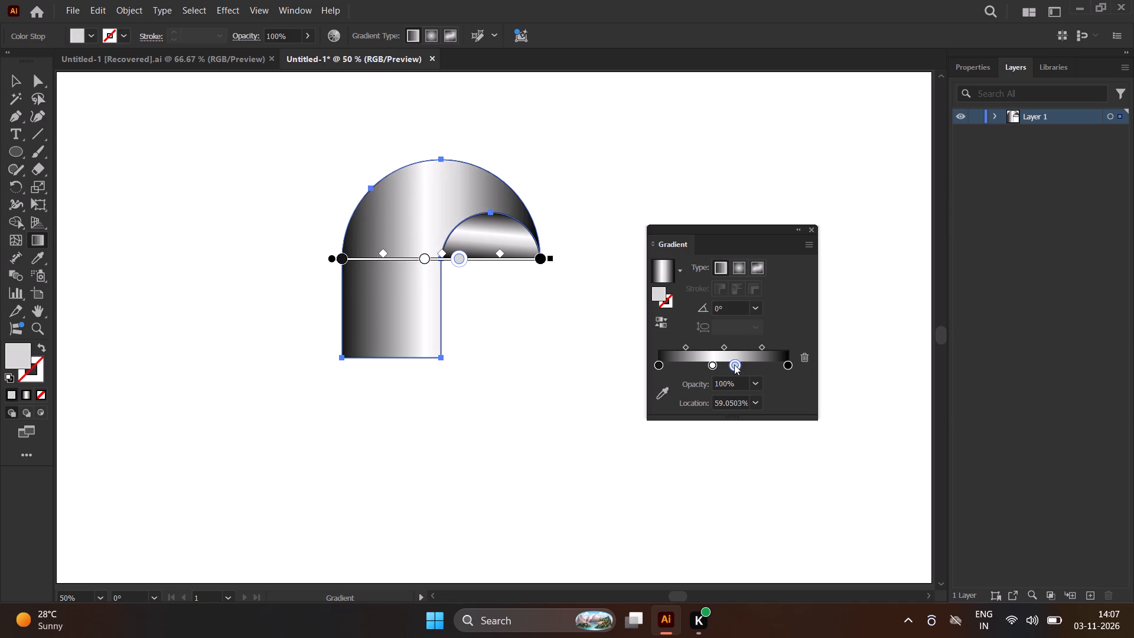
key(Delete)
click(714, 368)
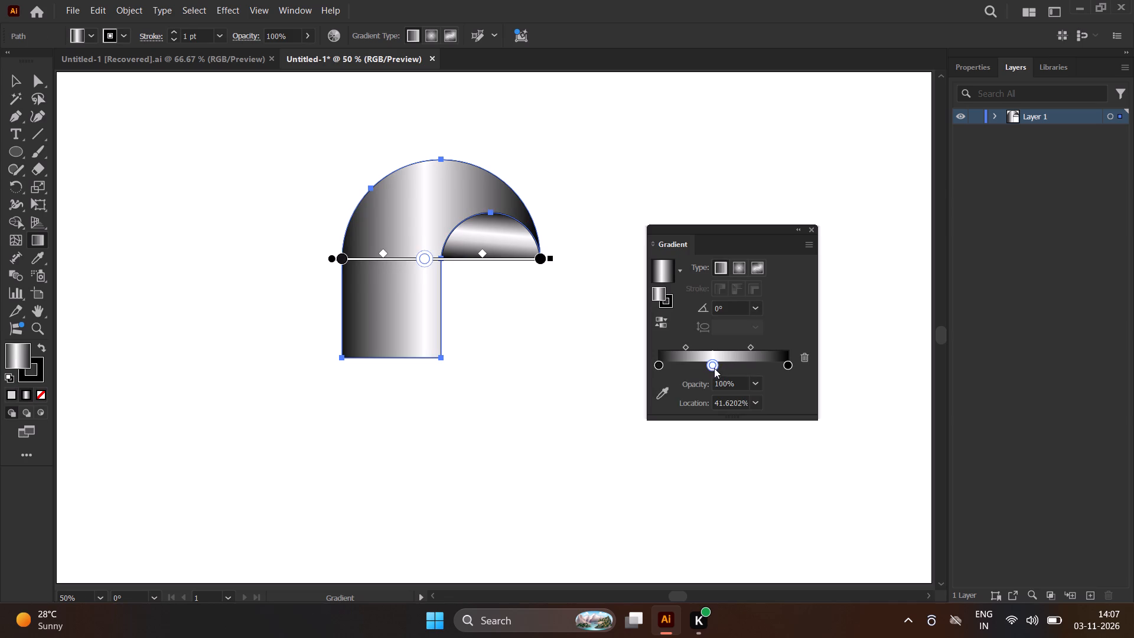
key(Delete)
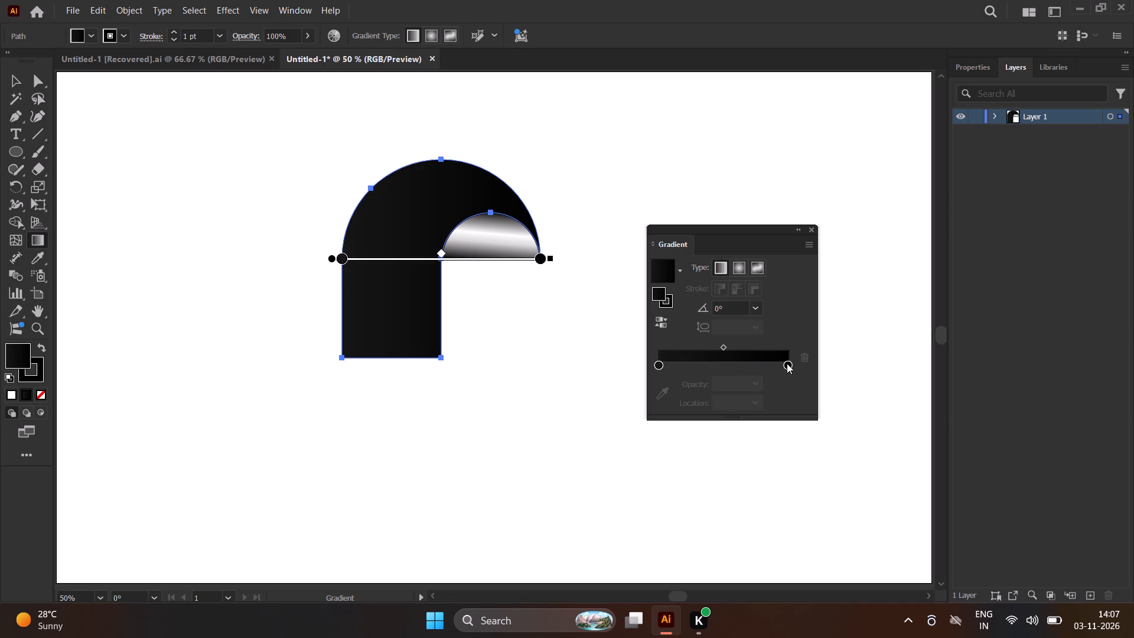
Change the hook shape's gradient type to radial.
click(787, 363)
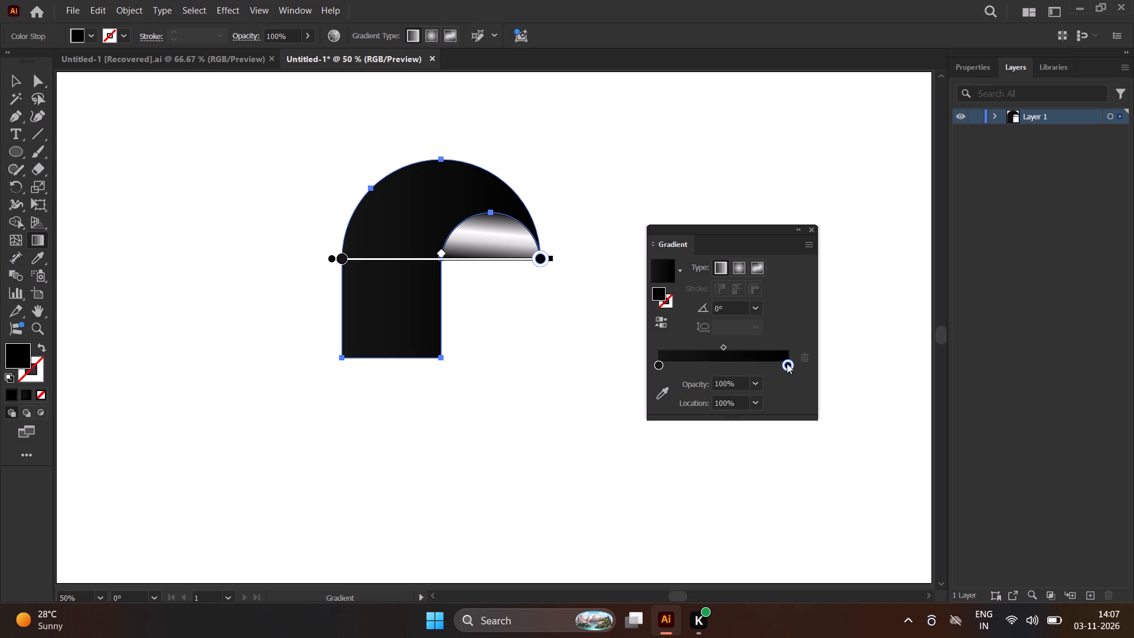
click(739, 268)
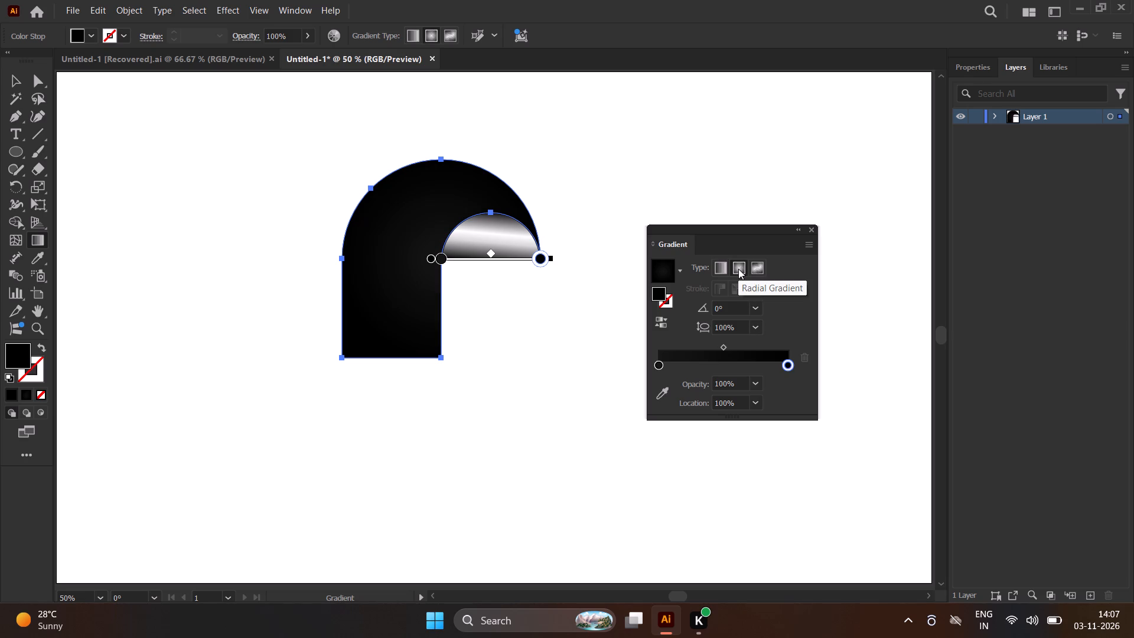
double_click(738, 269)
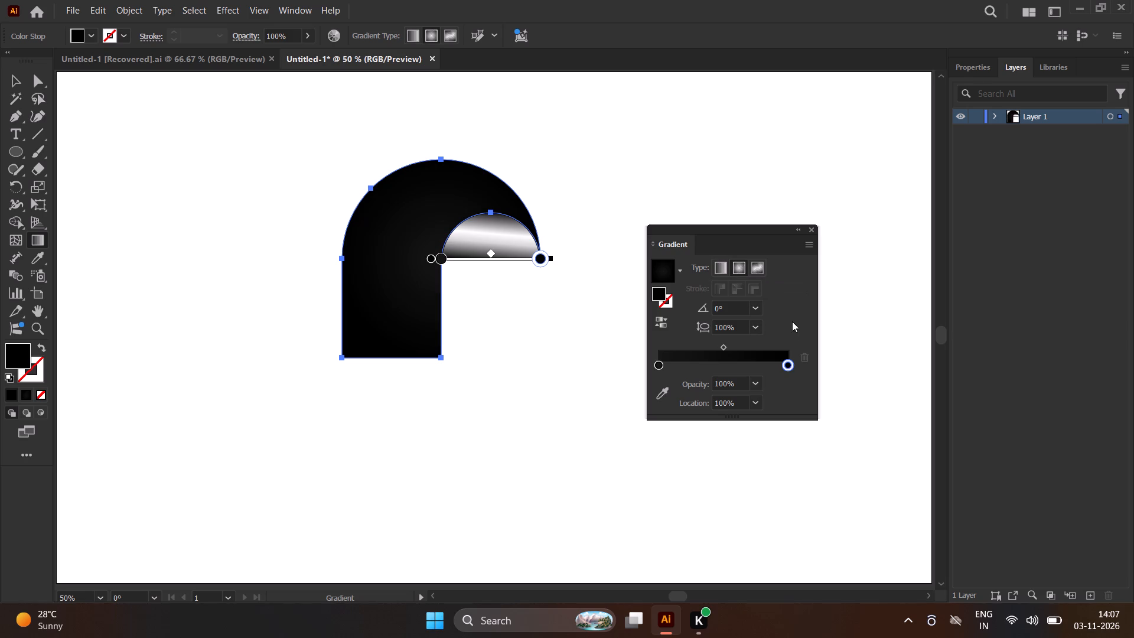
double_click(665, 268)
double_click(742, 271)
double_click(755, 268)
double_click(739, 267)
click(815, 231)
double_click(34, 242)
click(739, 269)
Change the starting color stop of the hook's radial gradient to dark blue 002A94.
double_click(654, 366)
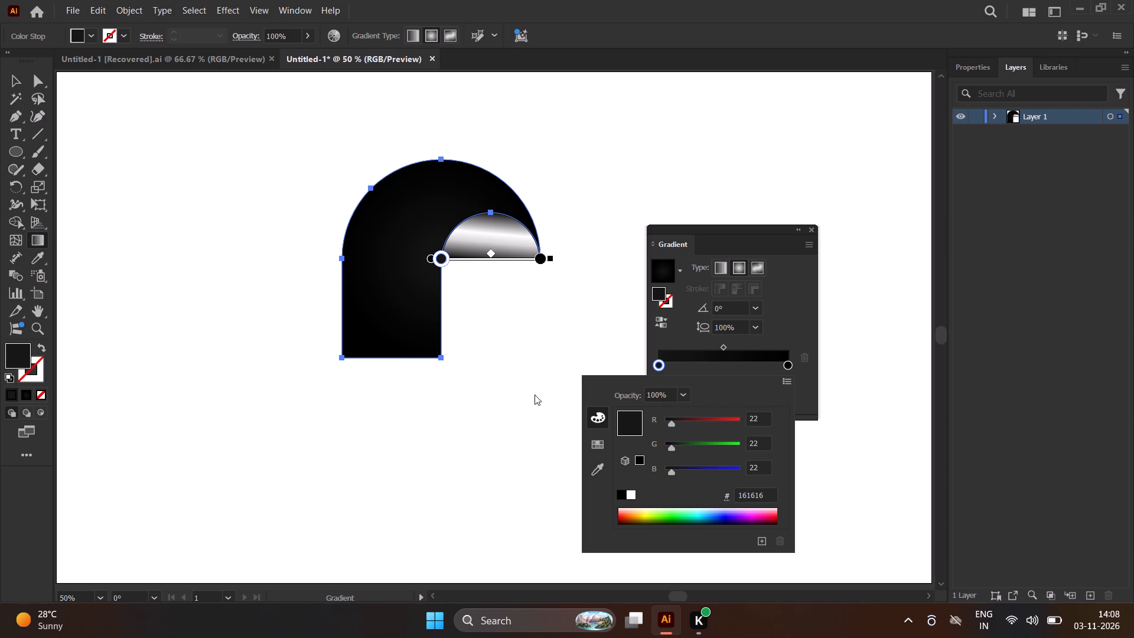
drag(687, 519, 693, 519)
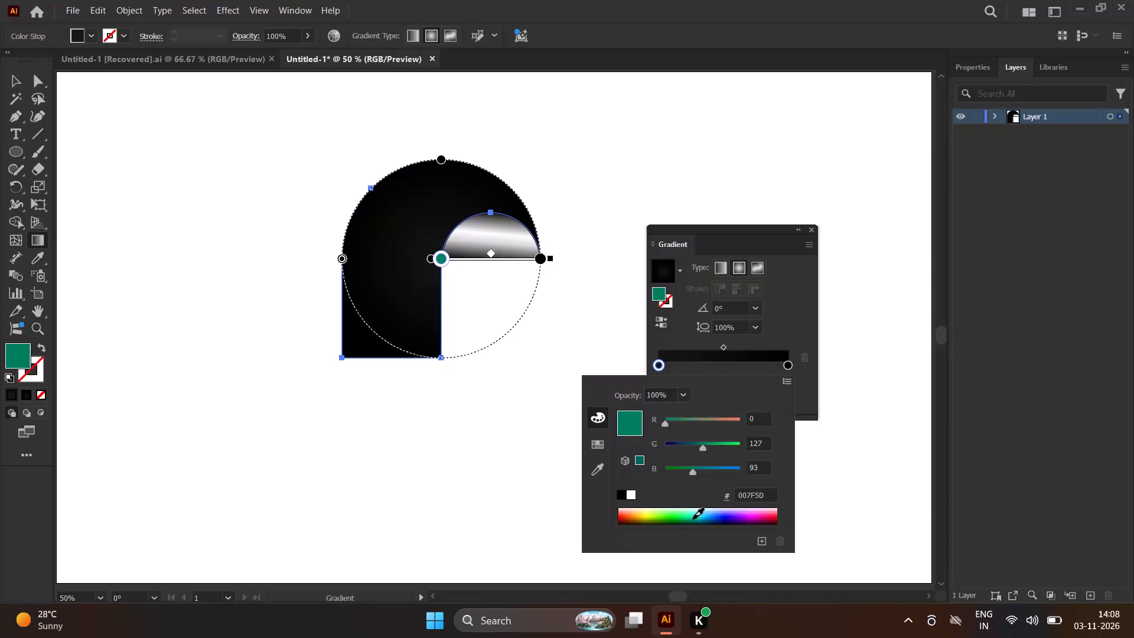
drag(693, 519, 715, 519)
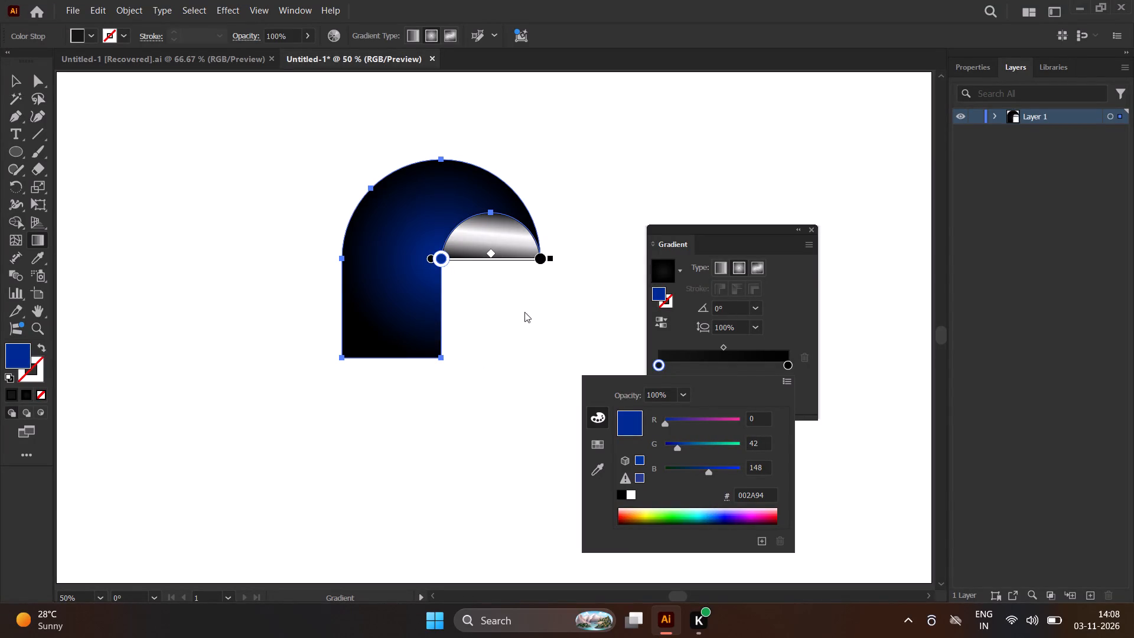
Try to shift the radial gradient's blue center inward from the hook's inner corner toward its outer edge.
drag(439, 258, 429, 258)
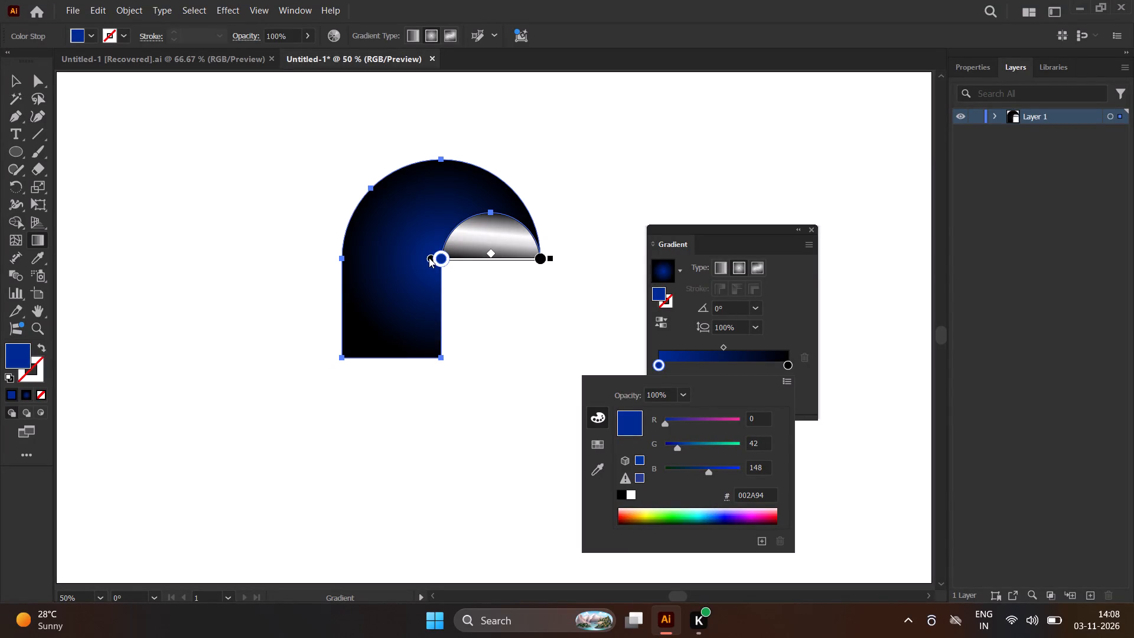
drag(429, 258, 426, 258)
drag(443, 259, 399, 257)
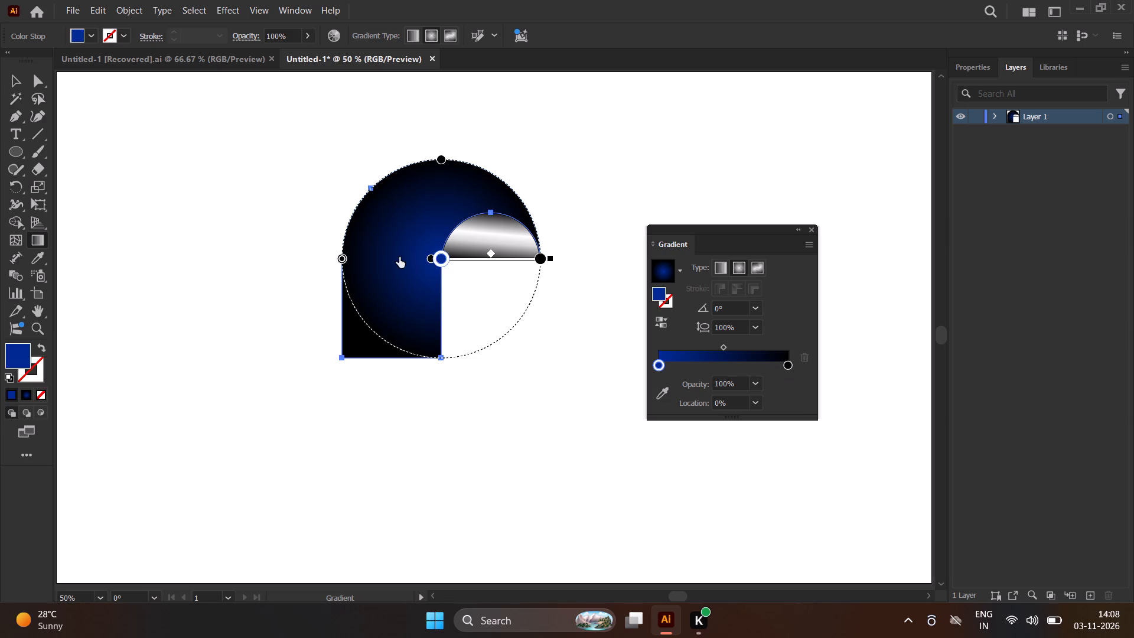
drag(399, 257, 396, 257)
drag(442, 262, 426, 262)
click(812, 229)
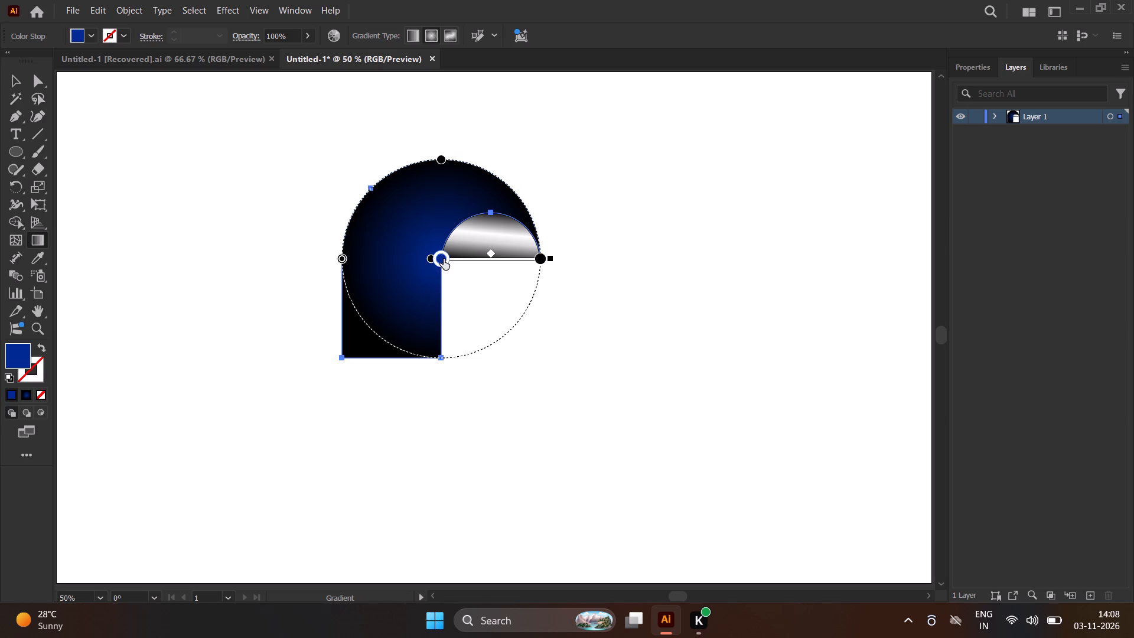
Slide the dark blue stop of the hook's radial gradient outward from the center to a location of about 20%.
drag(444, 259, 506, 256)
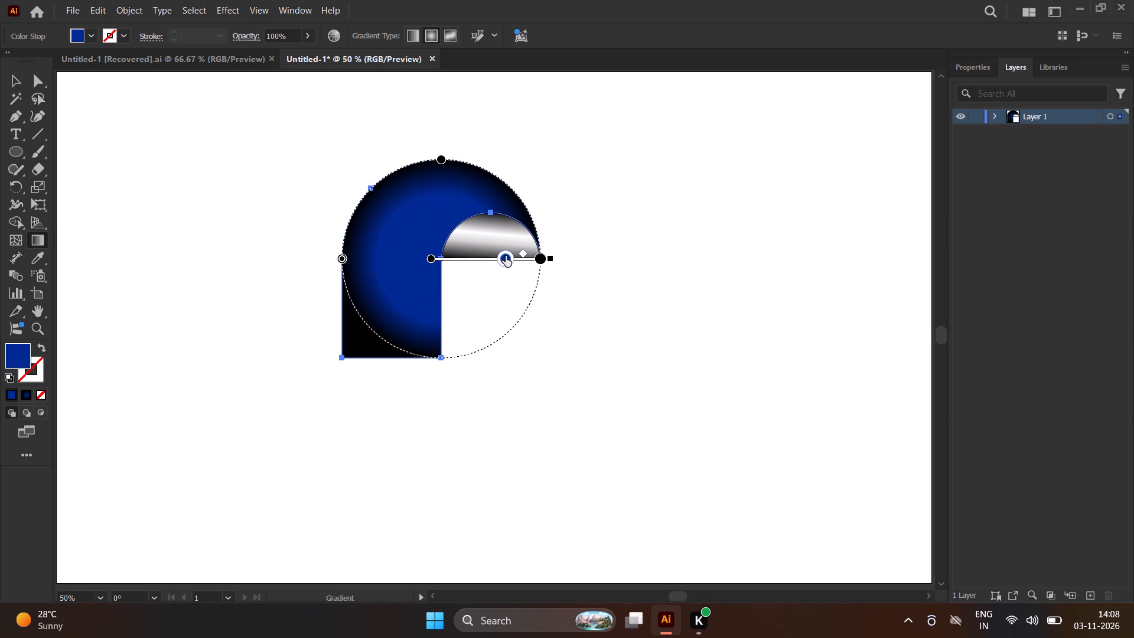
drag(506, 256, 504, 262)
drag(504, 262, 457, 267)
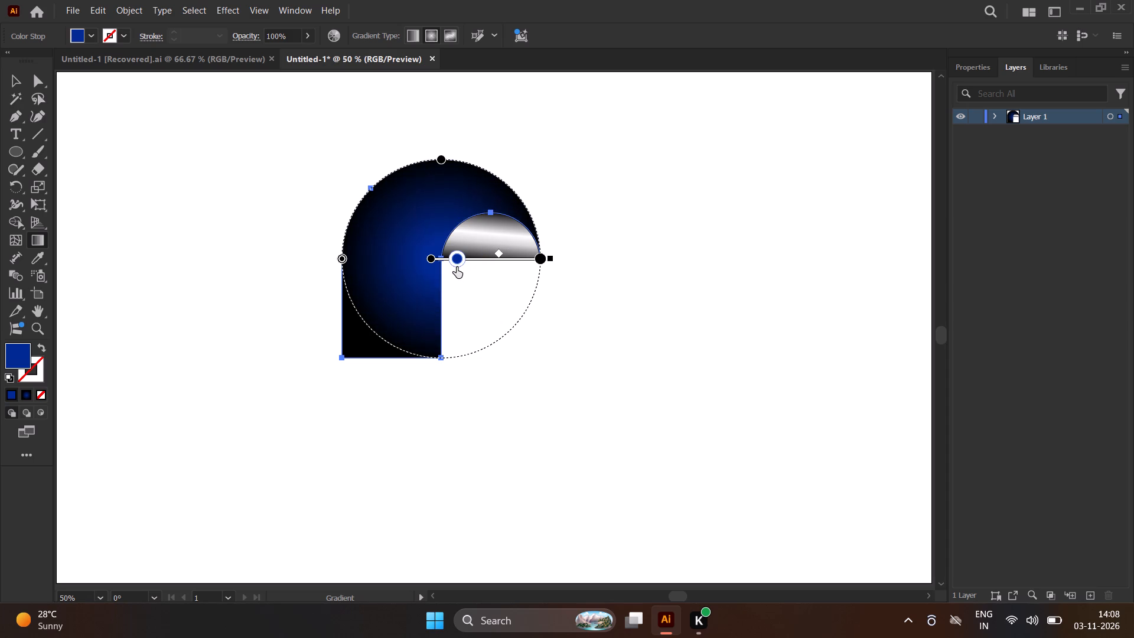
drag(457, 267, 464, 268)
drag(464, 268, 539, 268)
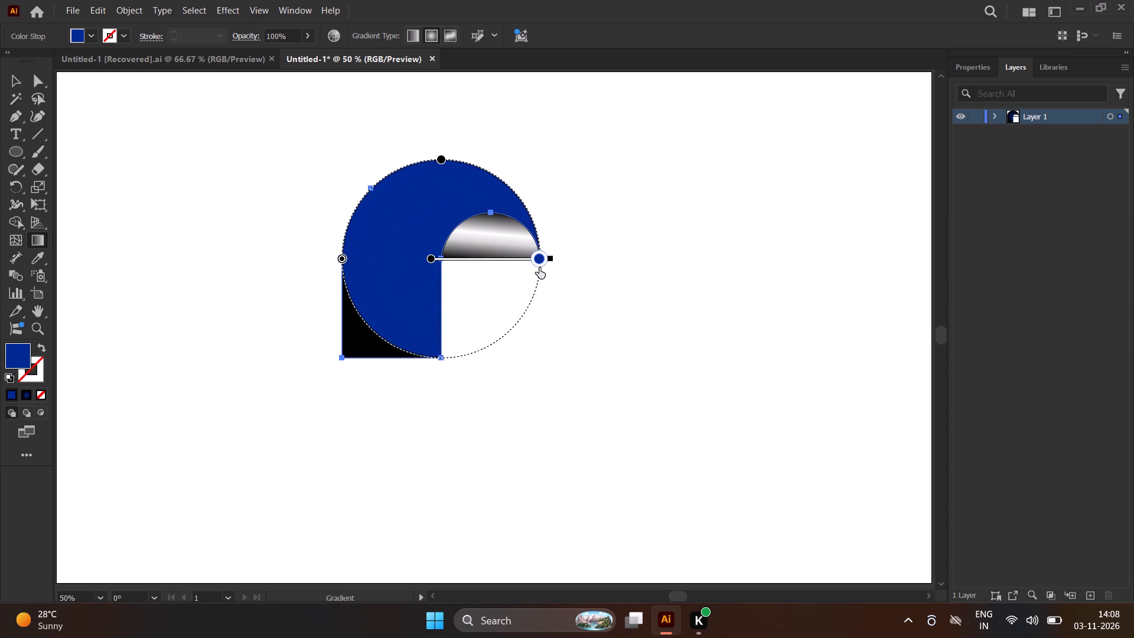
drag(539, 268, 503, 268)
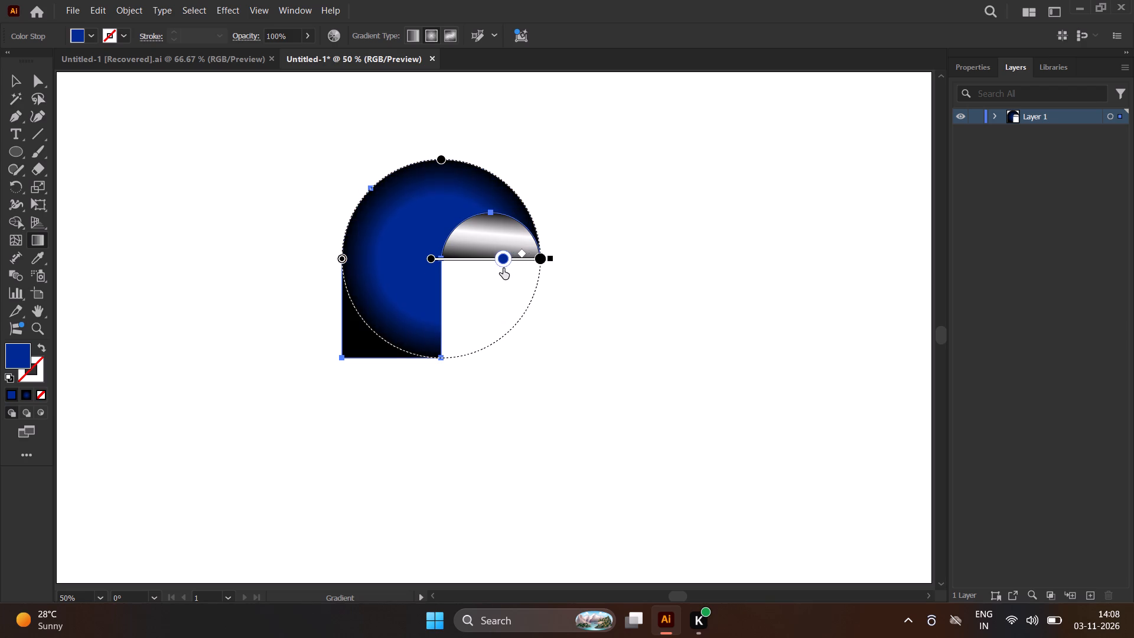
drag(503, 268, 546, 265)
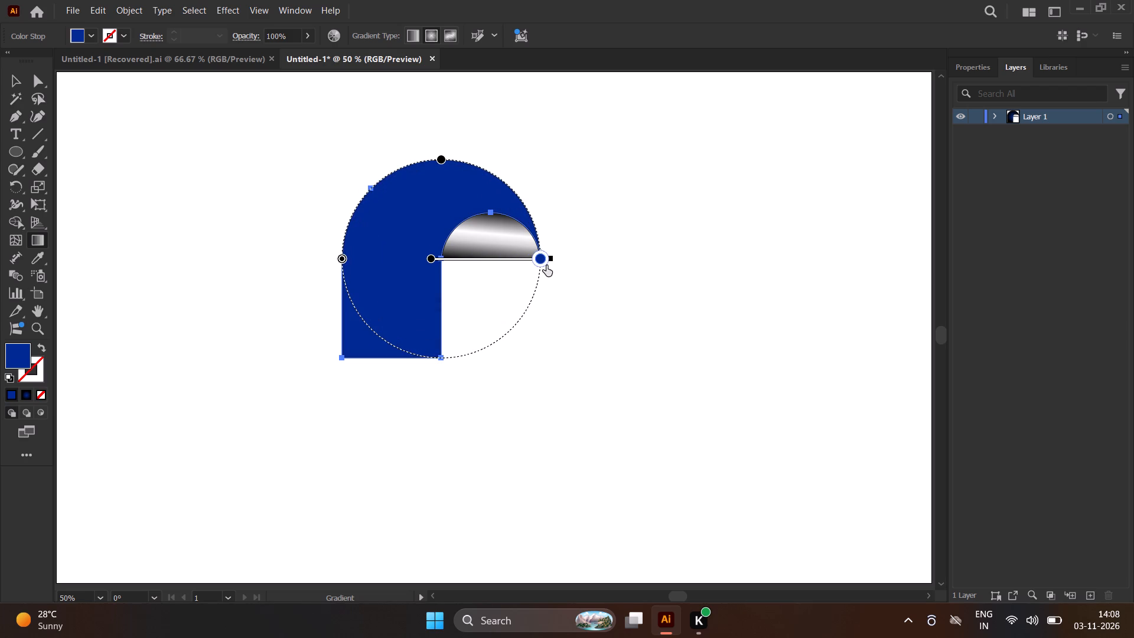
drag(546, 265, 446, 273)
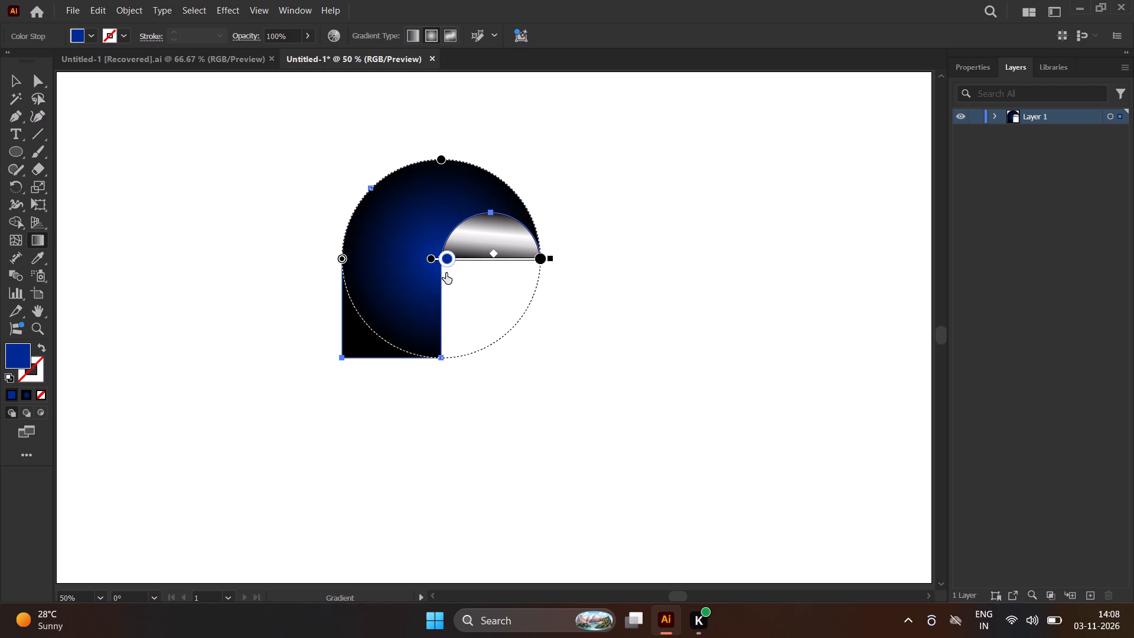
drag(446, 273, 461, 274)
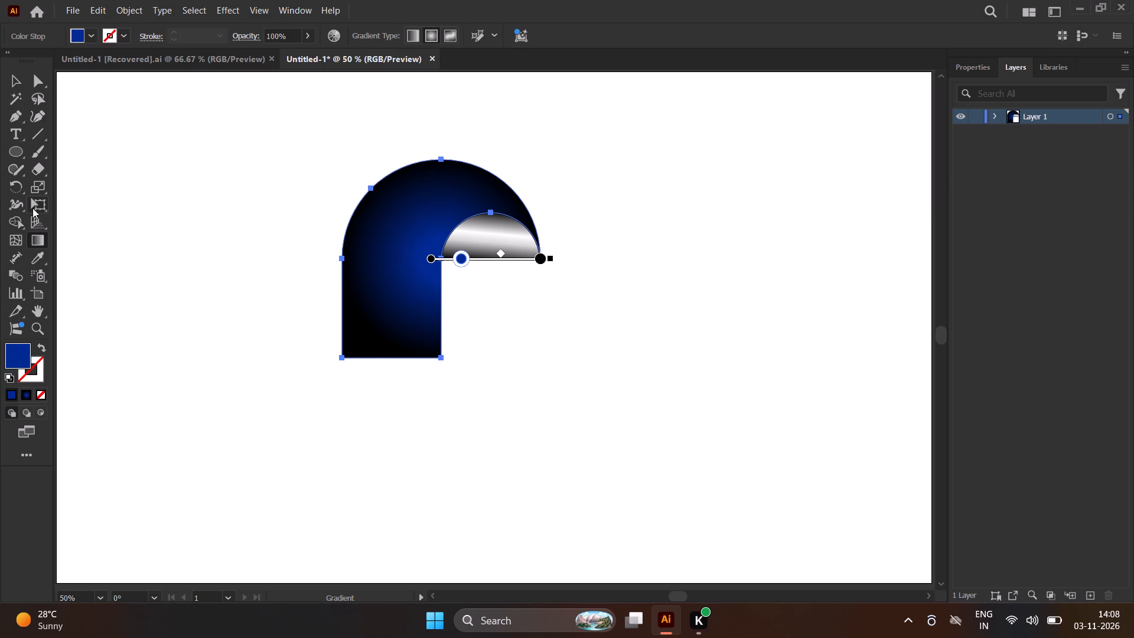
Return the hook gradient's dark blue stop to the gradient's start and add a second blue stop at about 12%.
click(34, 239)
double_click(34, 239)
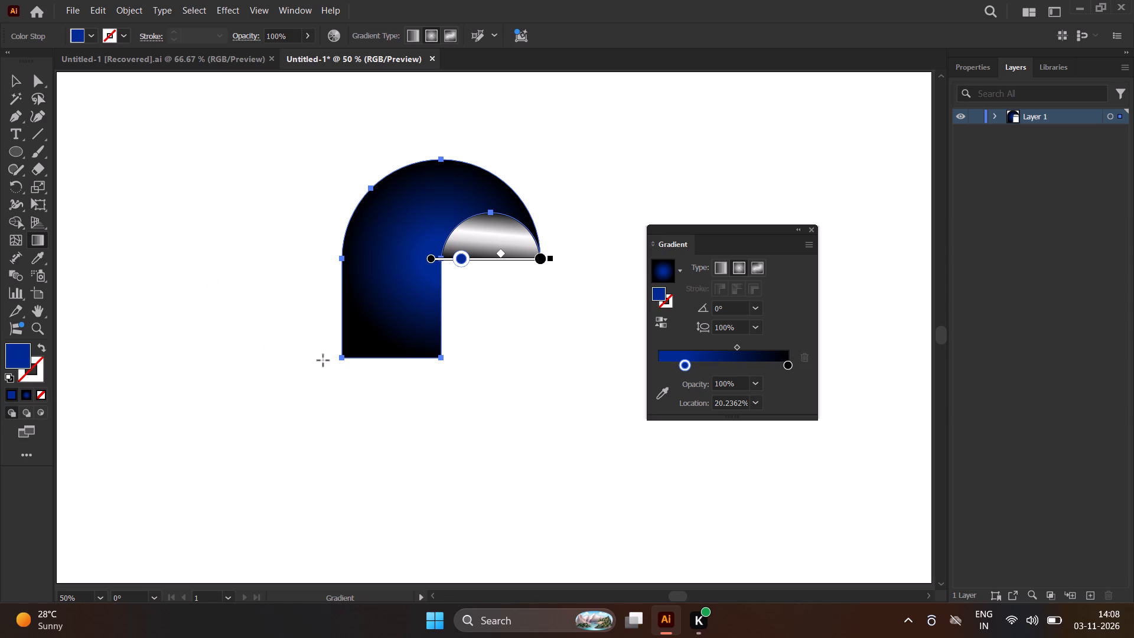
click(354, 344)
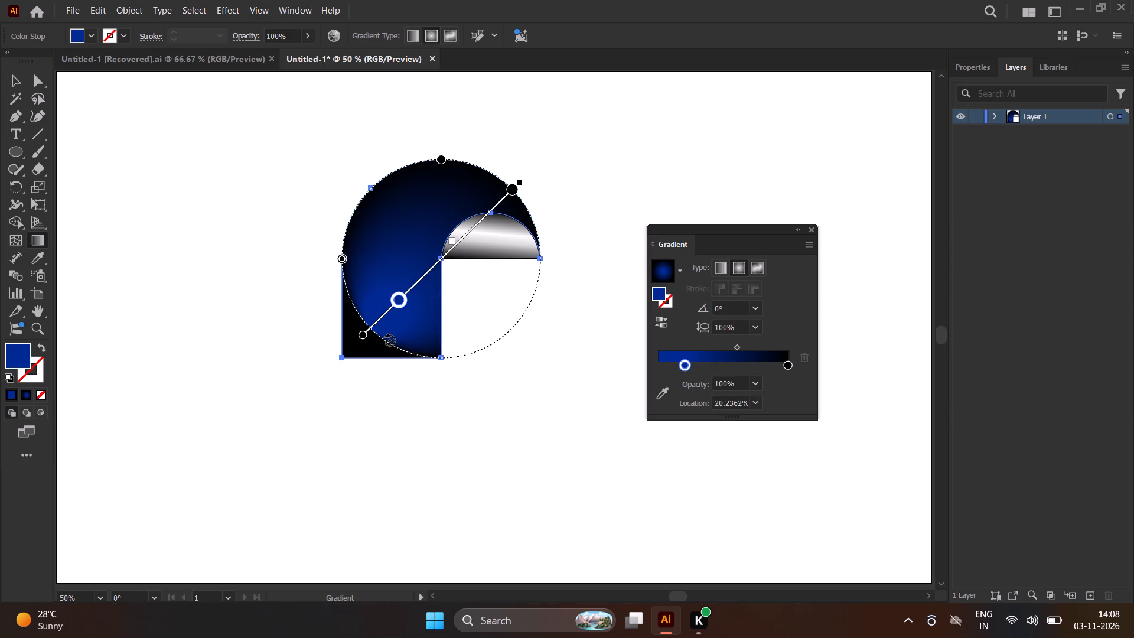
key(ctrl+z)
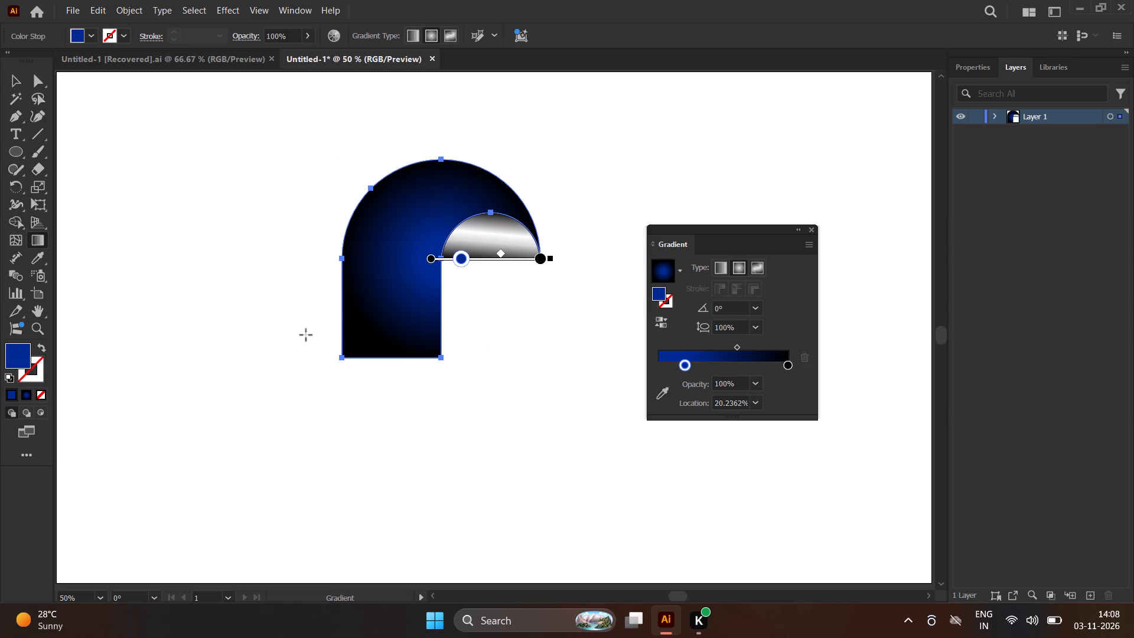
click(10, 86)
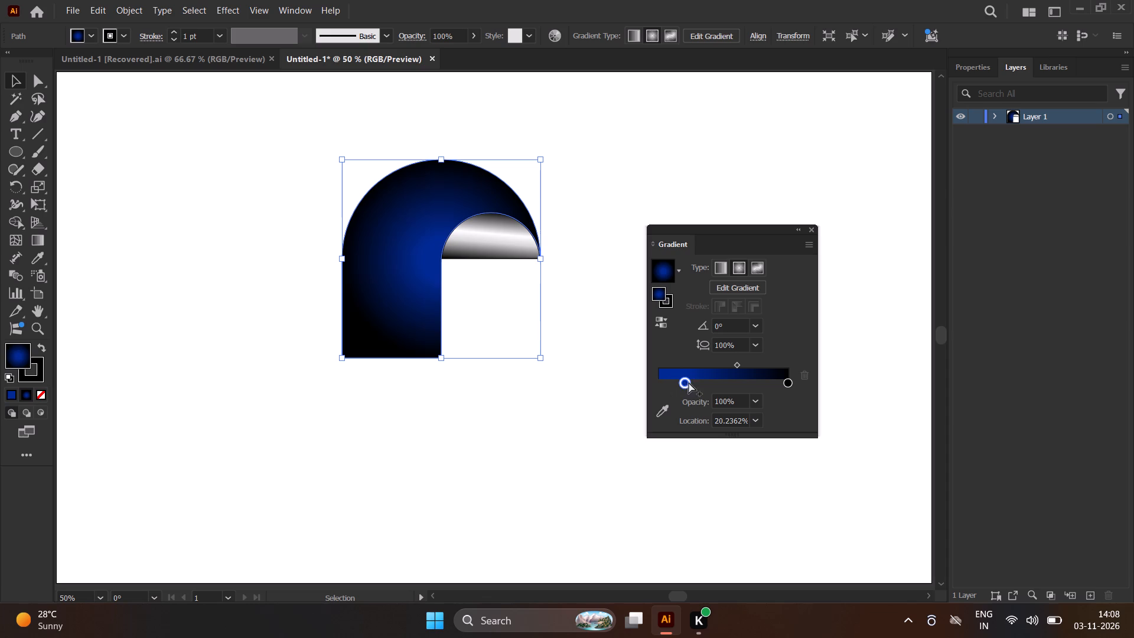
drag(683, 385, 655, 385)
drag(662, 384, 668, 384)
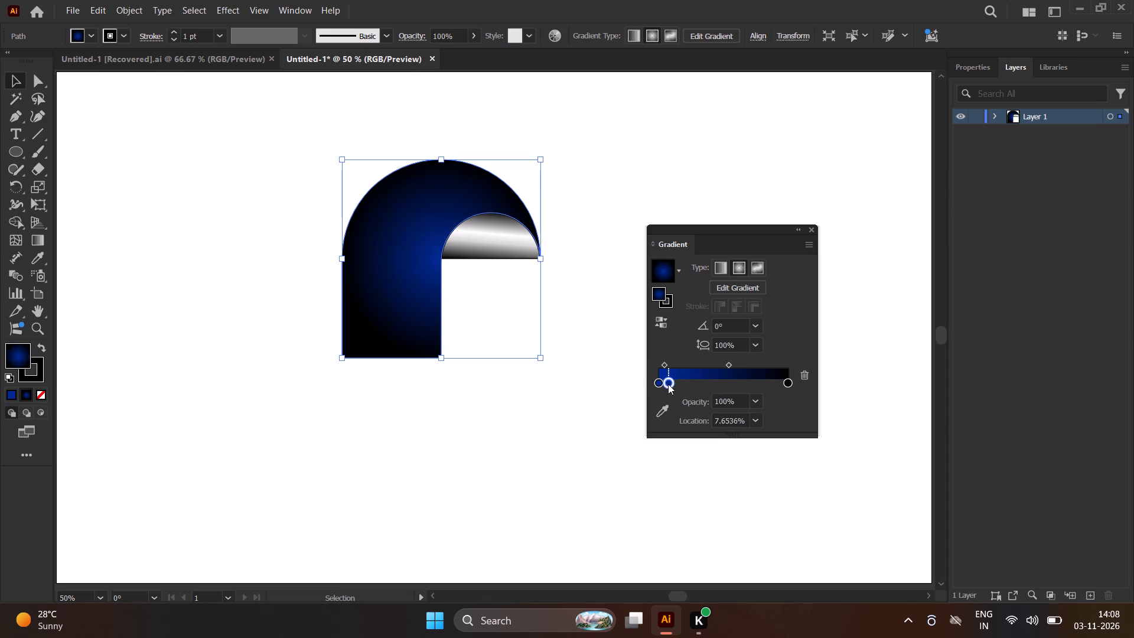
drag(668, 384, 673, 384)
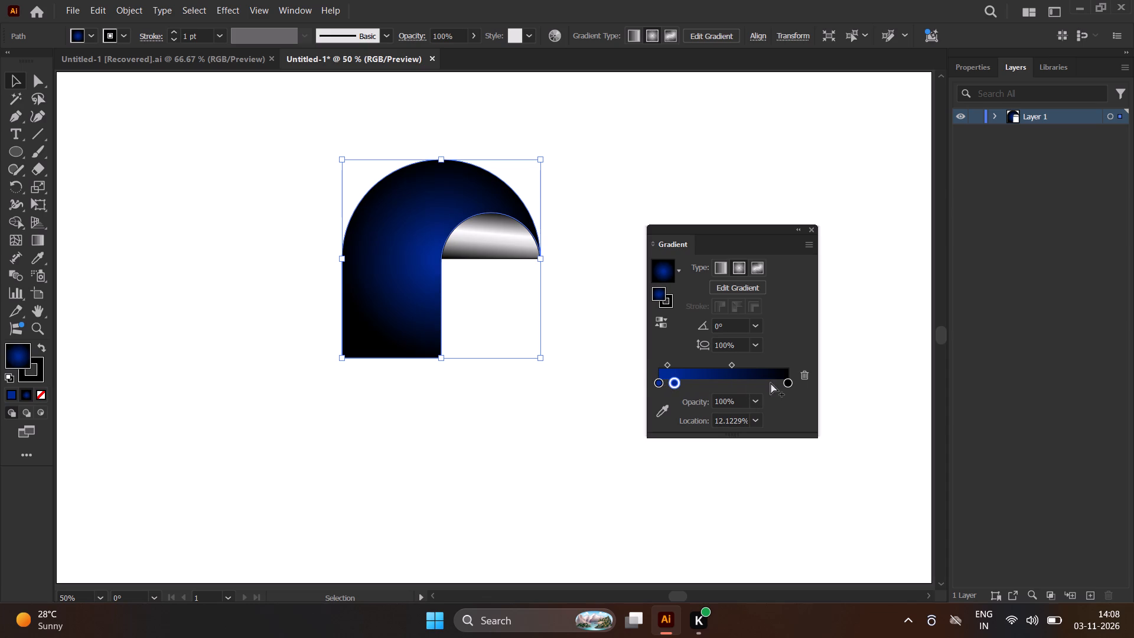
Add another color stop near the black end of the hook's gradient, at about 80%.
click(762, 386)
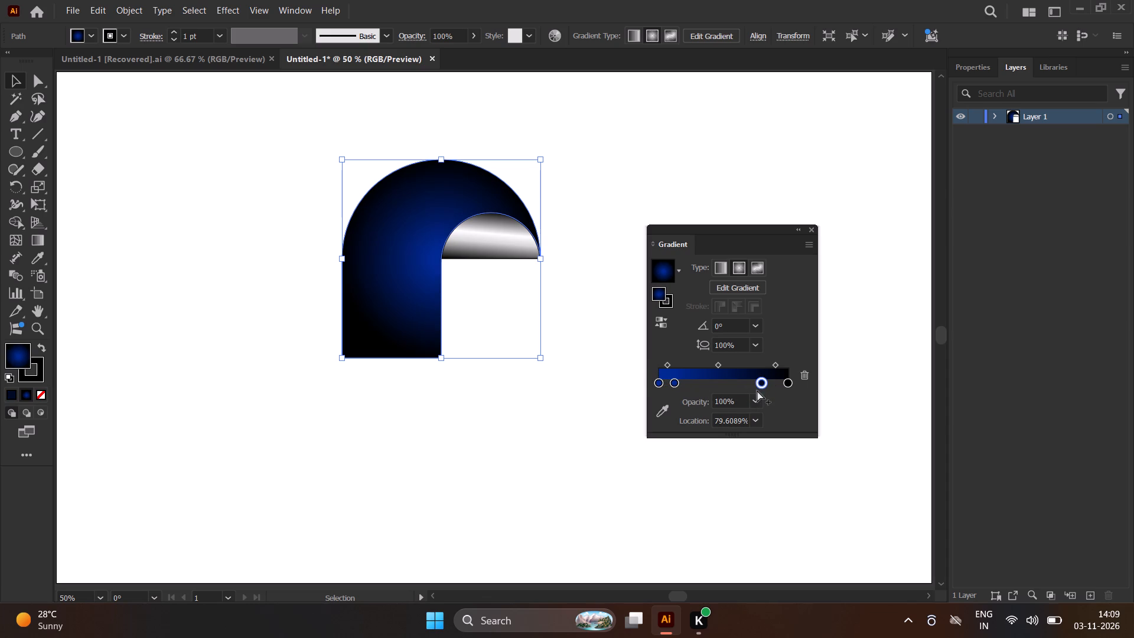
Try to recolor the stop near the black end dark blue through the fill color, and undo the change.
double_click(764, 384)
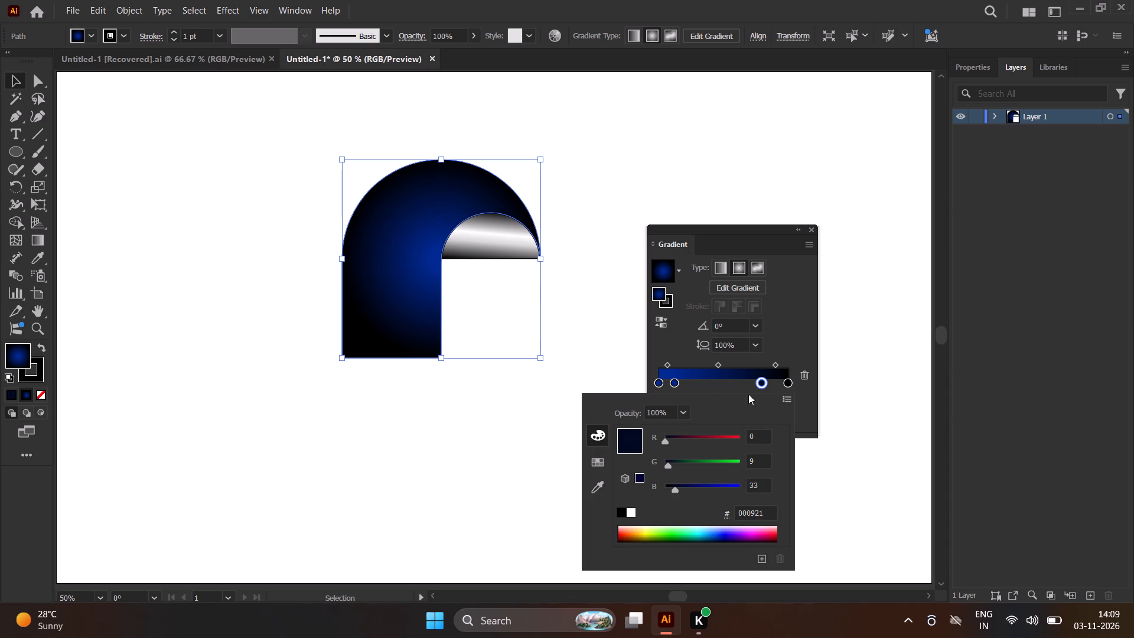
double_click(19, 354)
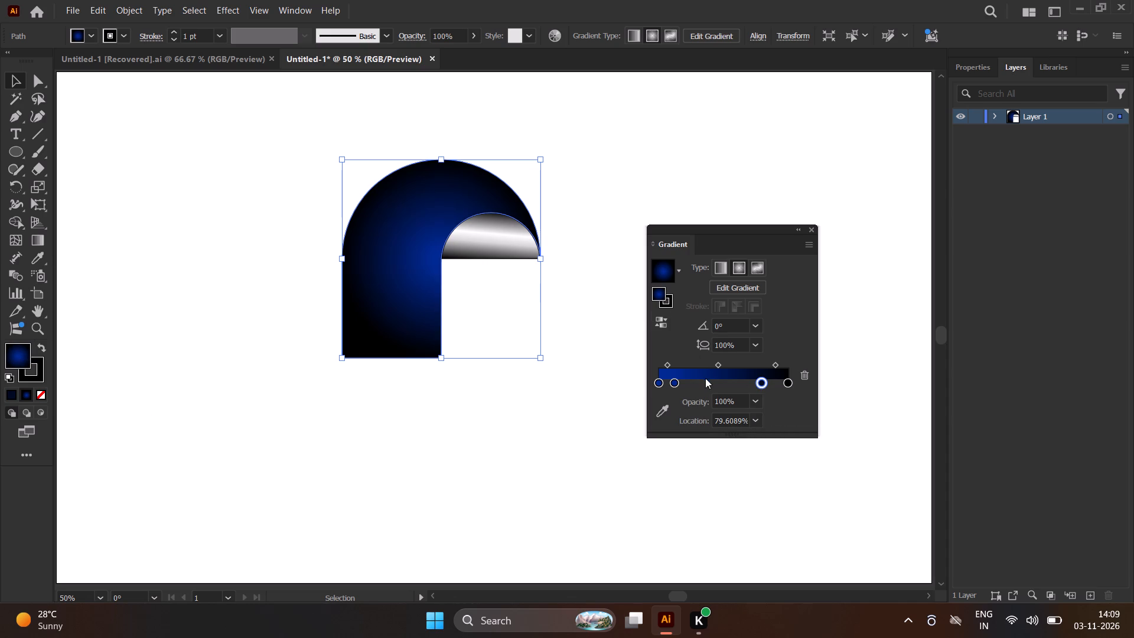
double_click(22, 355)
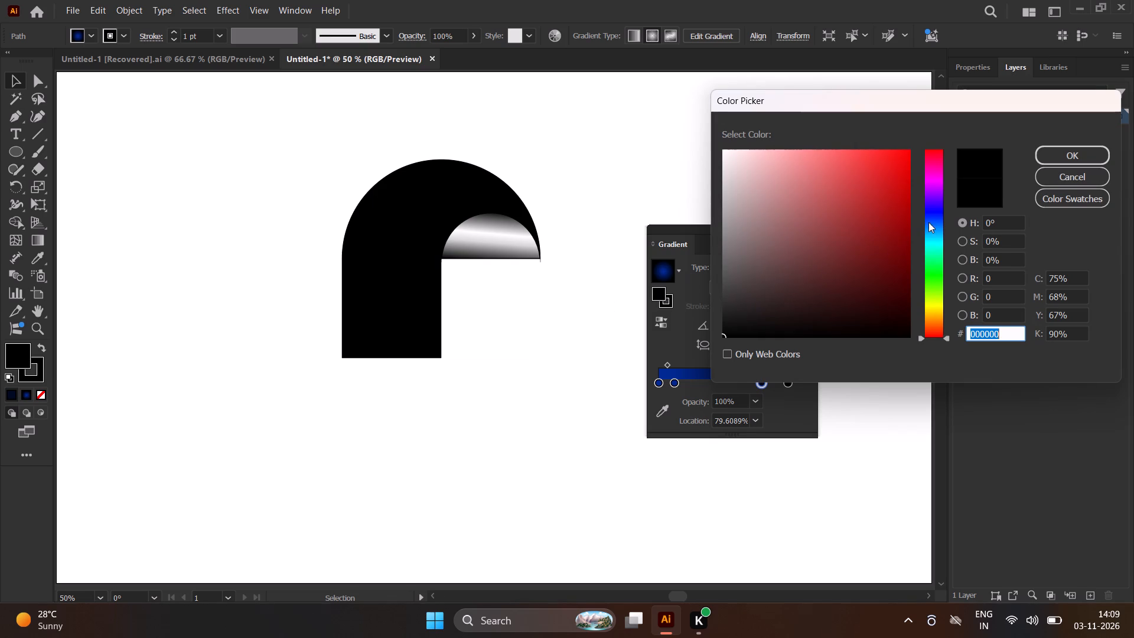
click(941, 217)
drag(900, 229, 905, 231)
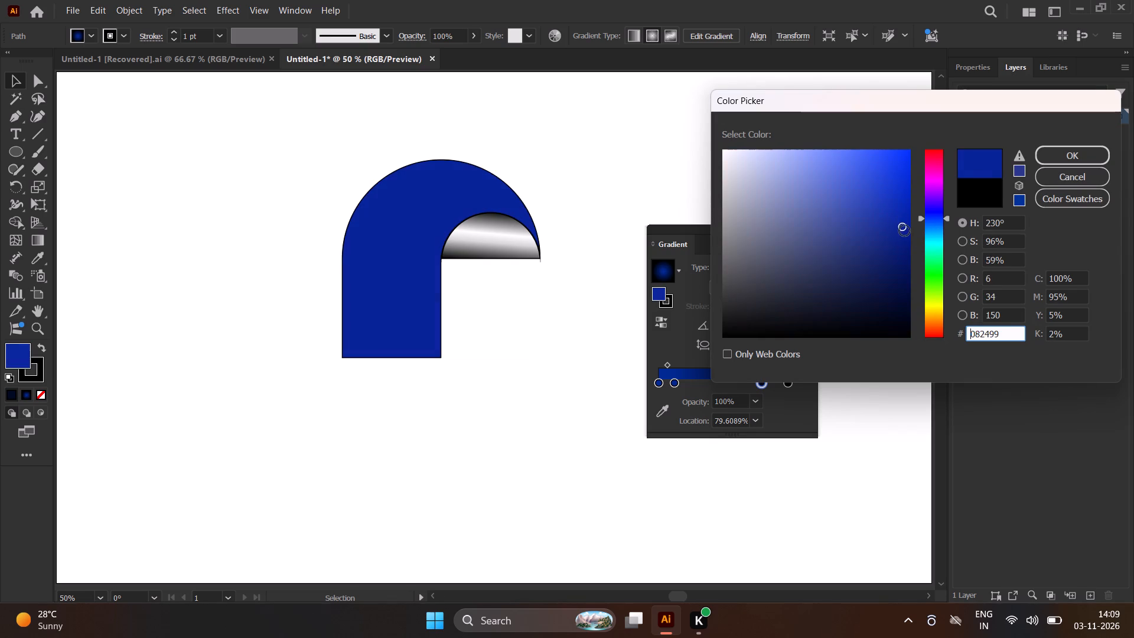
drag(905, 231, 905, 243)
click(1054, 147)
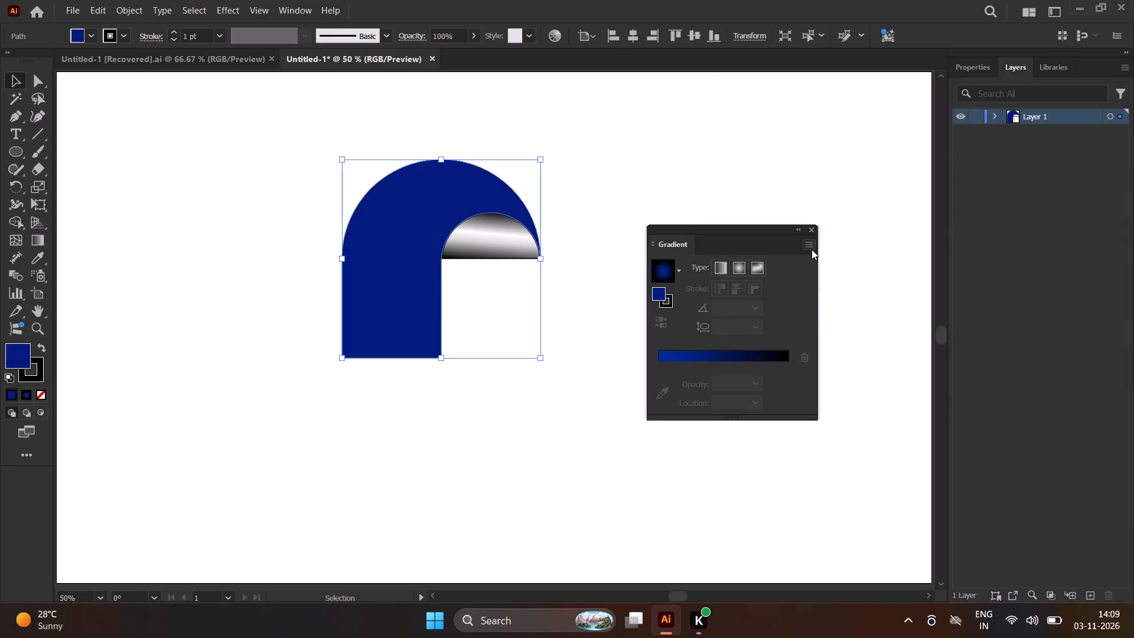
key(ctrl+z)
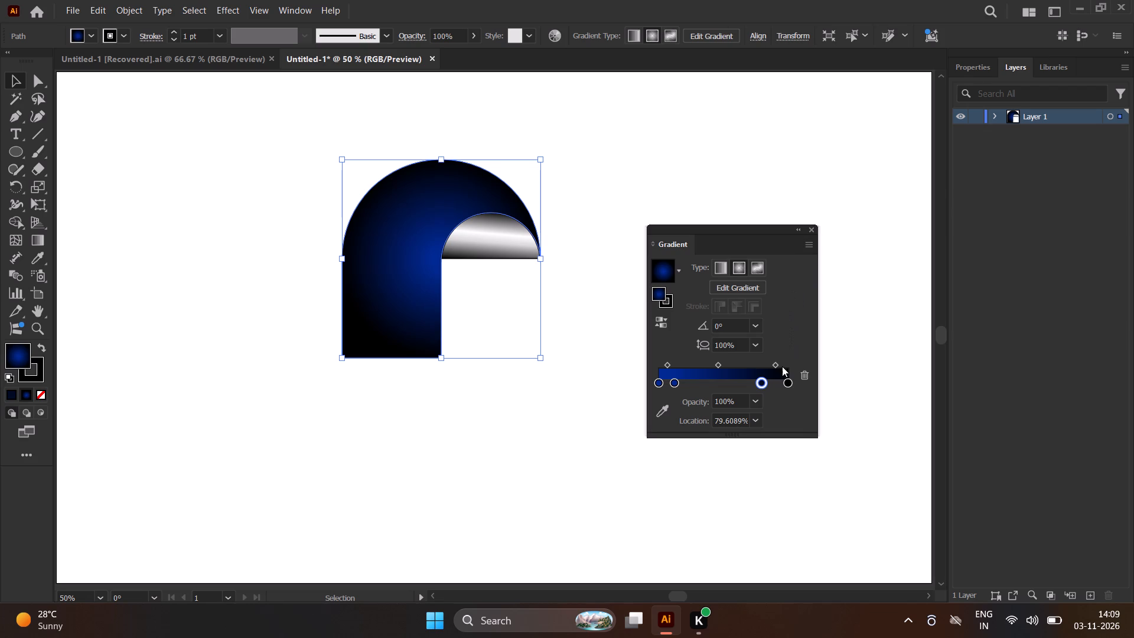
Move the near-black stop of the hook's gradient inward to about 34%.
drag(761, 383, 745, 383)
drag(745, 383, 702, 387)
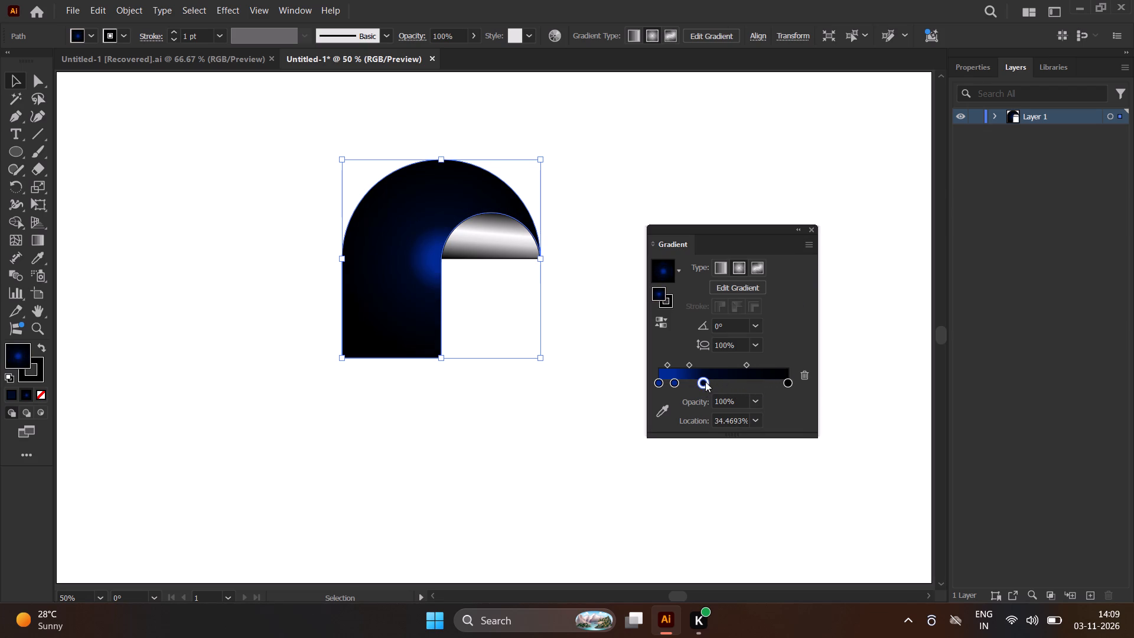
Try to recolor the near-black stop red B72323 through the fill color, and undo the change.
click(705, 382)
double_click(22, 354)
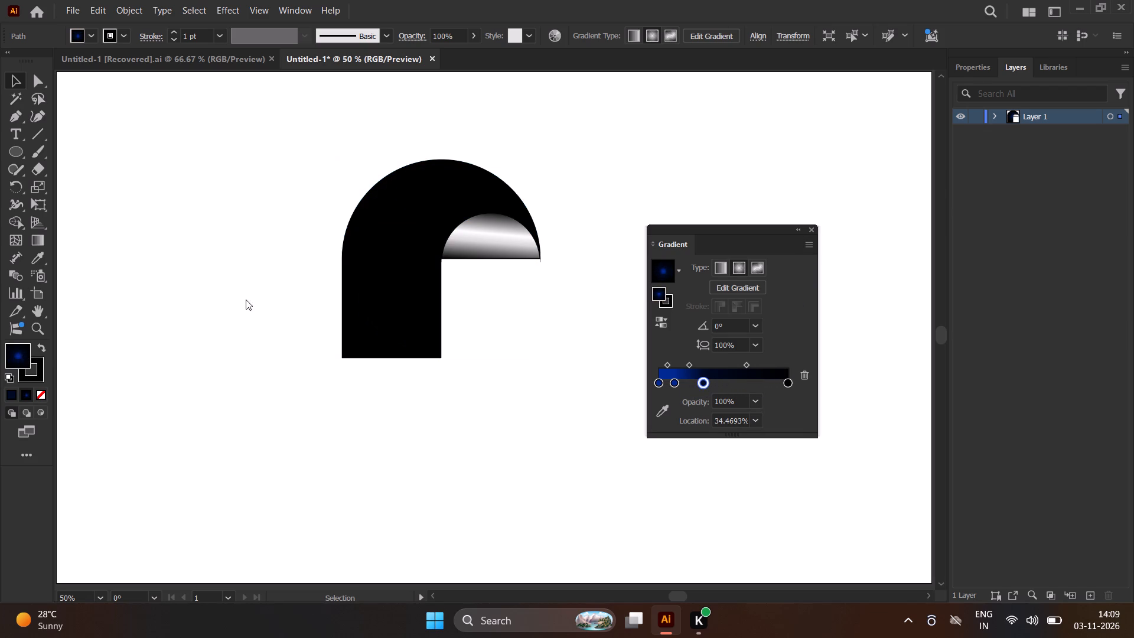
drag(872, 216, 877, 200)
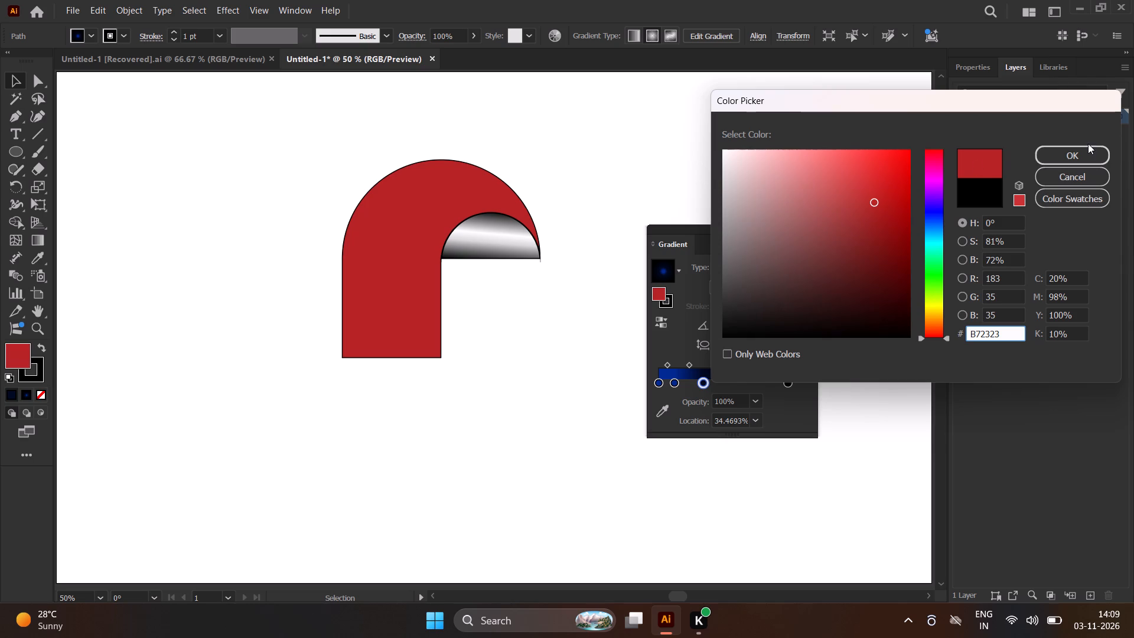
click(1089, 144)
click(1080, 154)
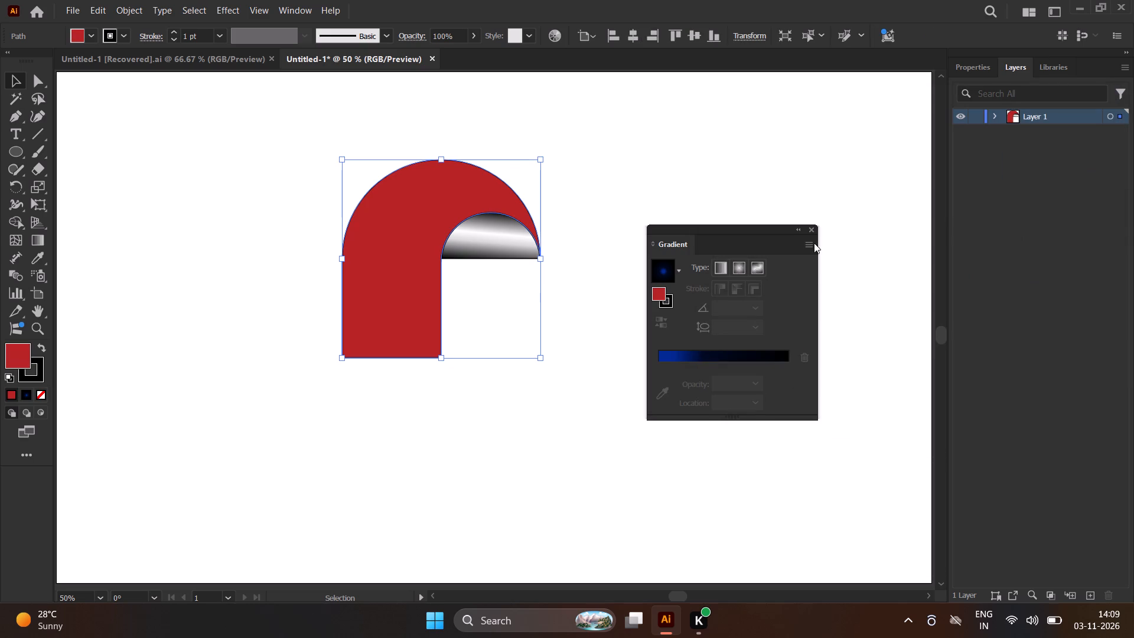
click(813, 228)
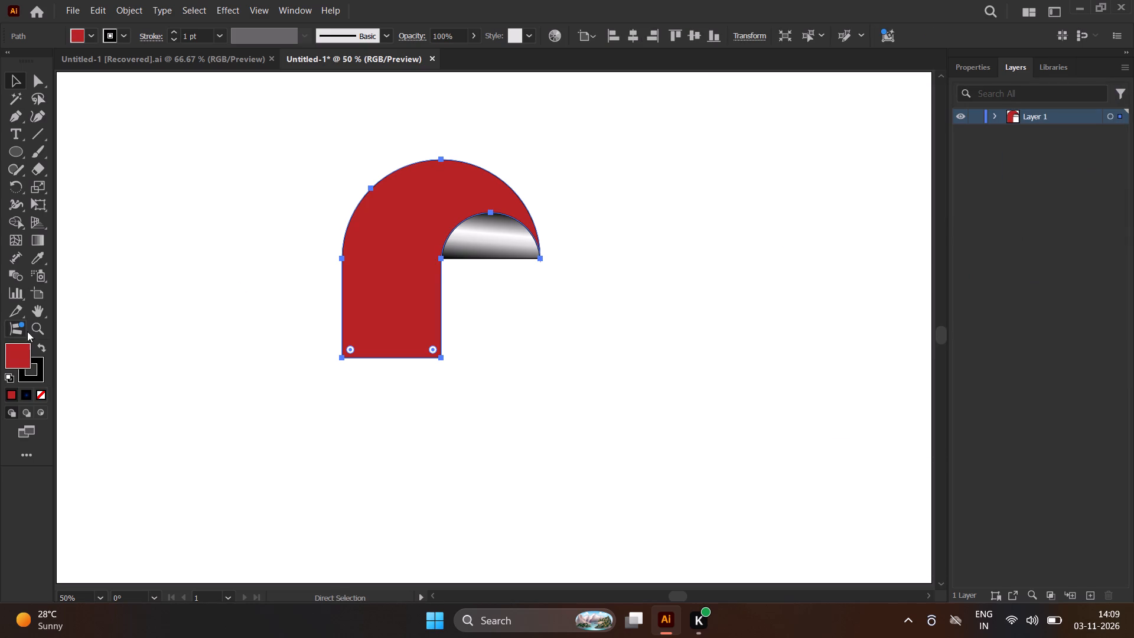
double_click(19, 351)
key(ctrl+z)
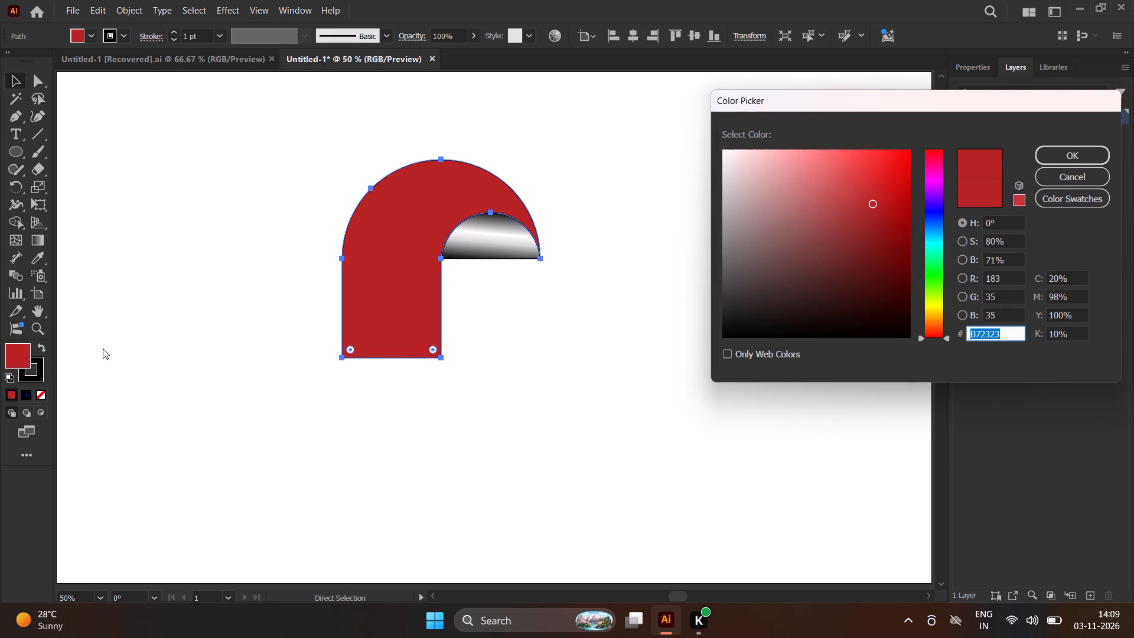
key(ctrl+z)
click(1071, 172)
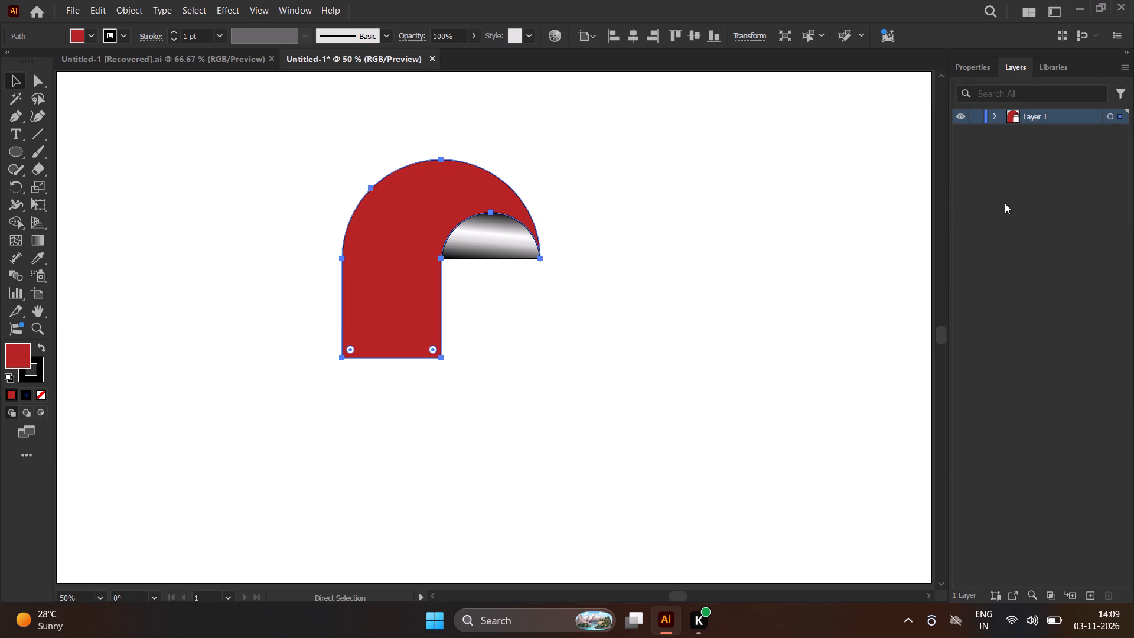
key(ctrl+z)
Move the near-black stop of the hook's gradient outward to about 81%.
double_click(40, 237)
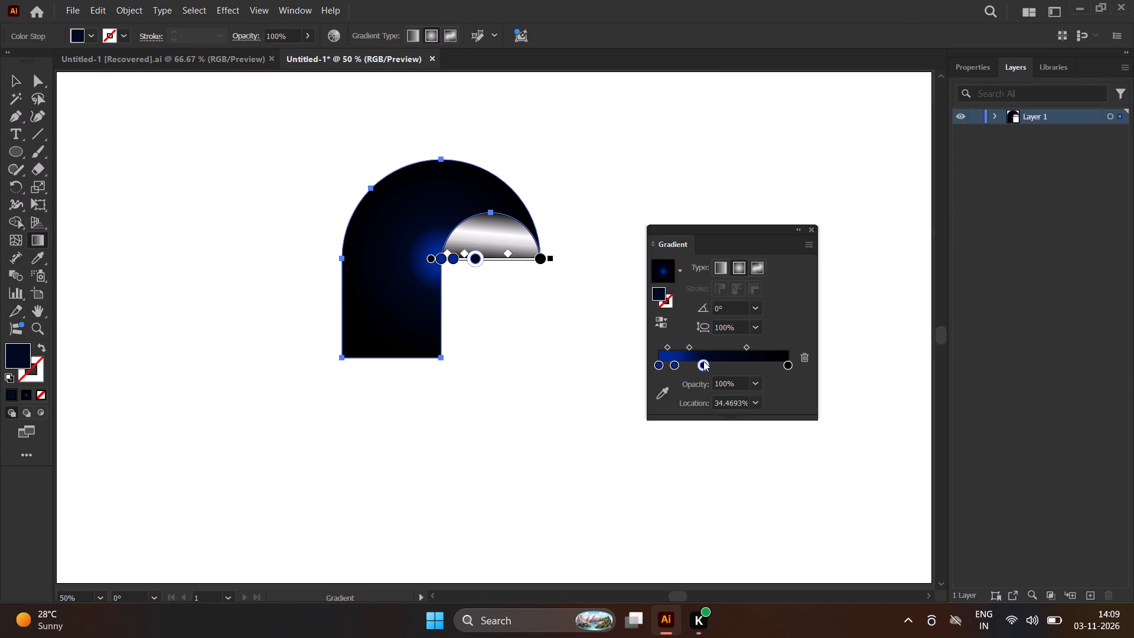
drag(705, 363, 766, 356)
Change the color of the gradient stop at about 81% to green 00BF6C.
double_click(761, 364)
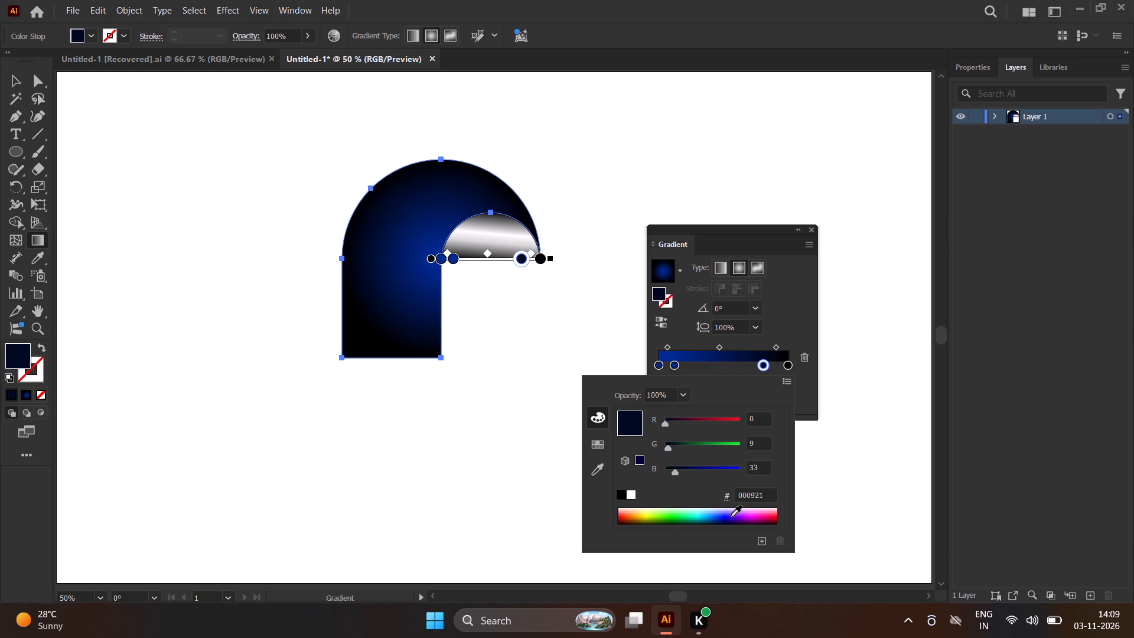
click(731, 517)
drag(731, 517, 738, 512)
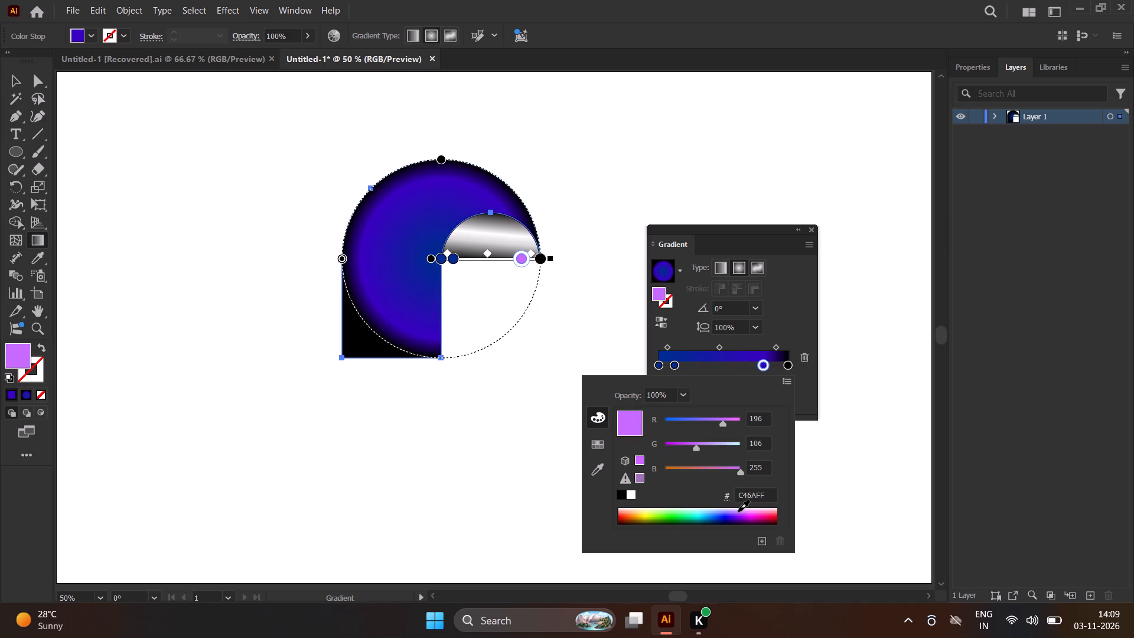
drag(738, 512, 674, 517)
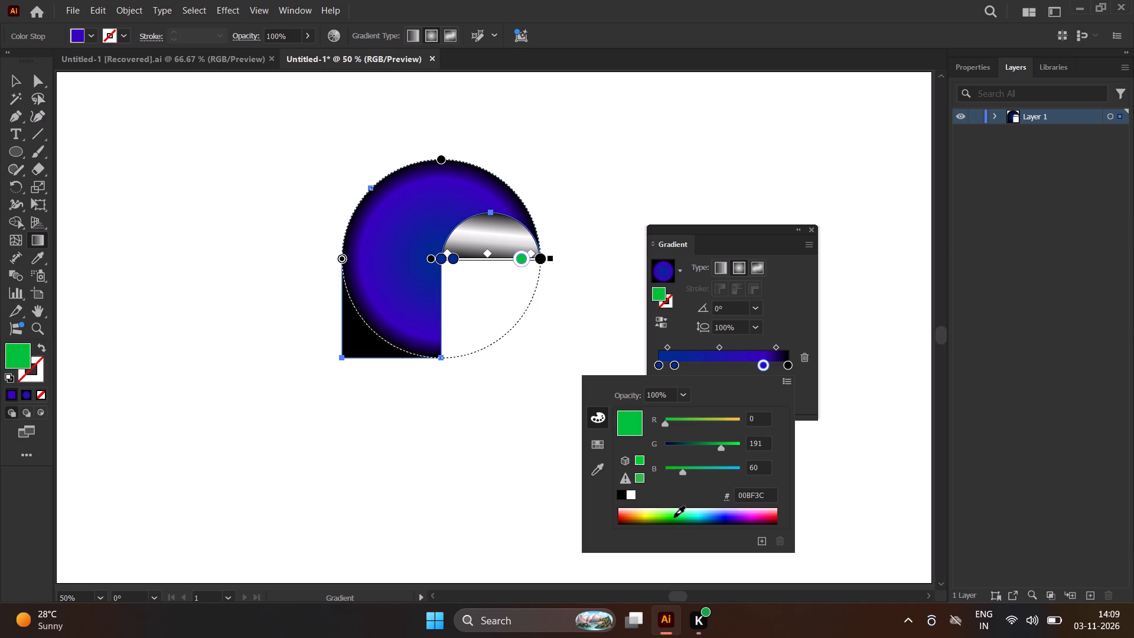
drag(674, 517, 685, 517)
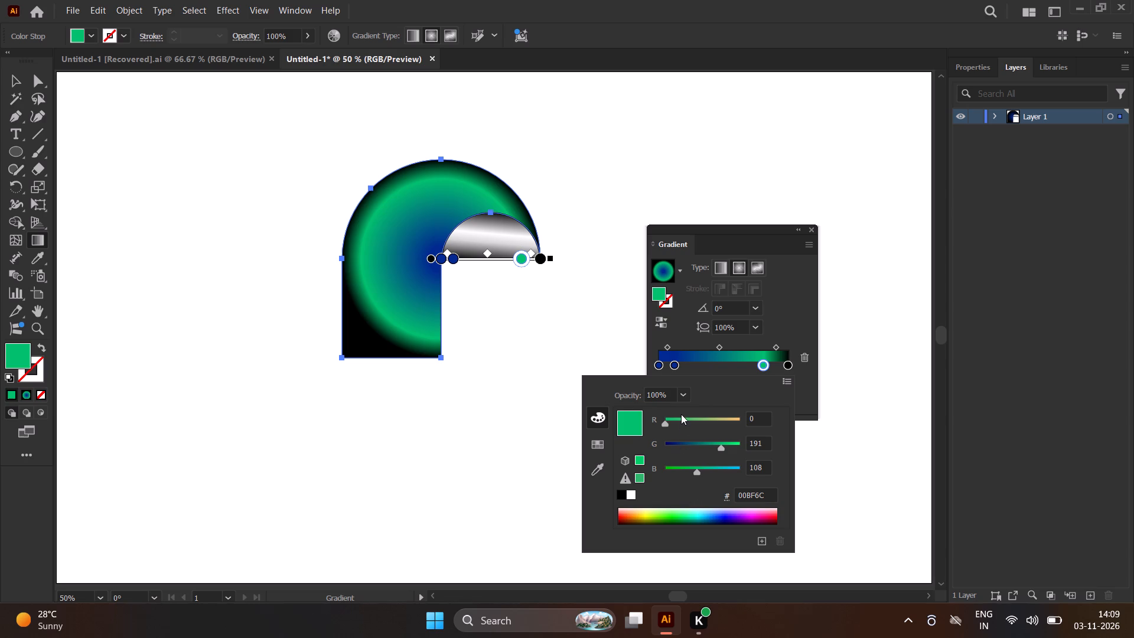
click(781, 382)
click(811, 310)
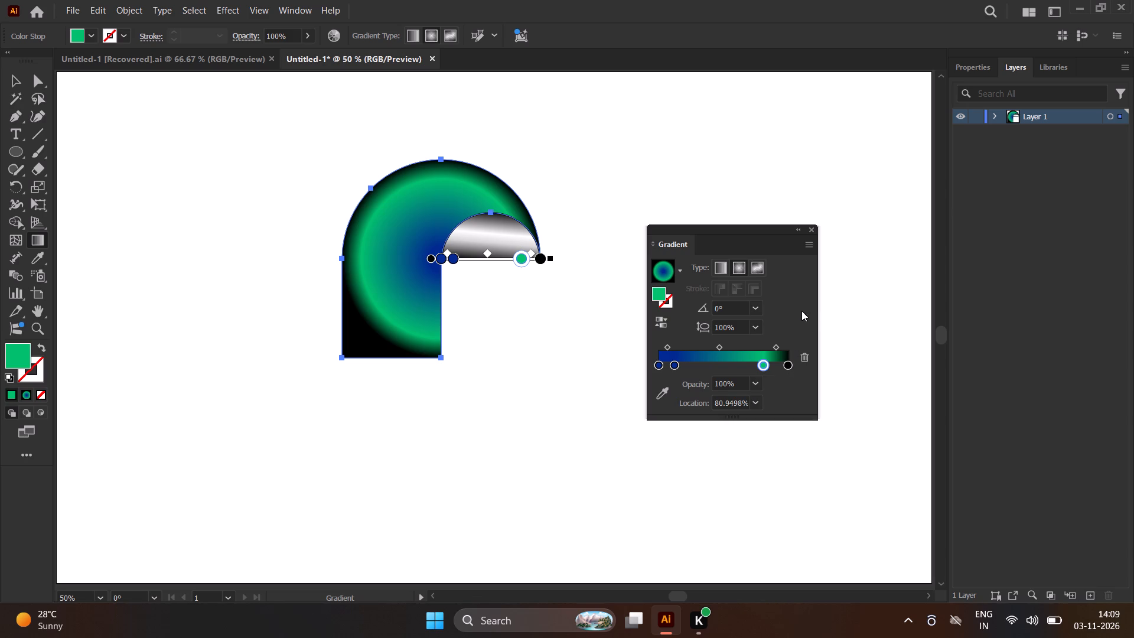
Offset the hook's gradient focal point into its lower stem and move the innermost blue stop outward to about 57%.
click(398, 288)
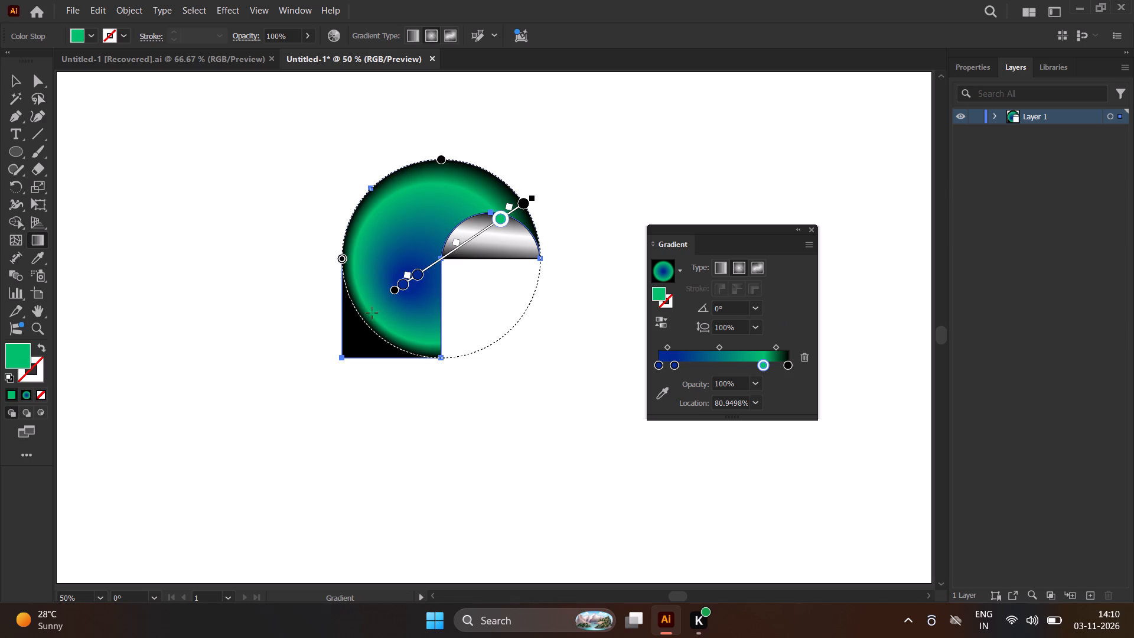
drag(408, 279, 439, 273)
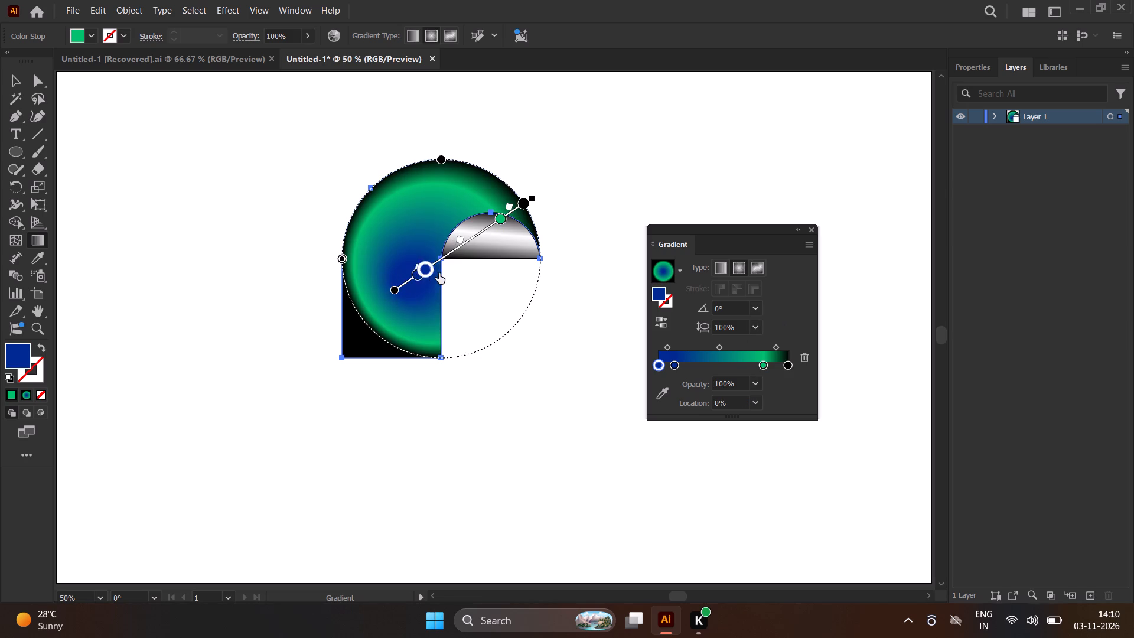
drag(439, 273, 483, 255)
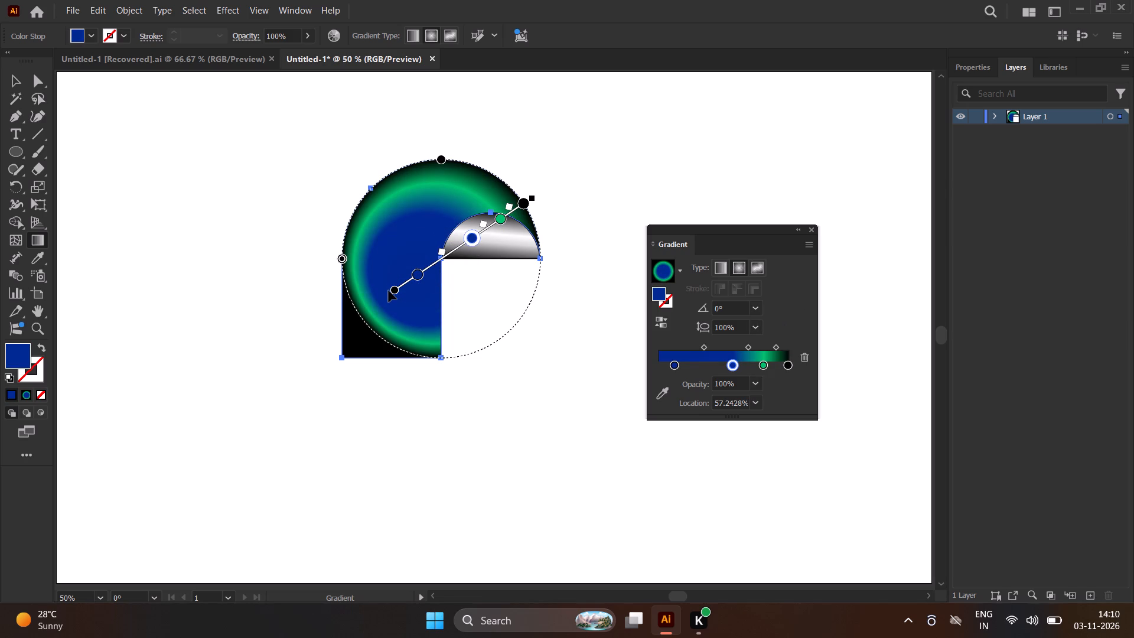
Shift the hook gradient's focal point into the empty area below the half-circle so the blue and green bands sweep in a crescent.
drag(394, 291, 315, 370)
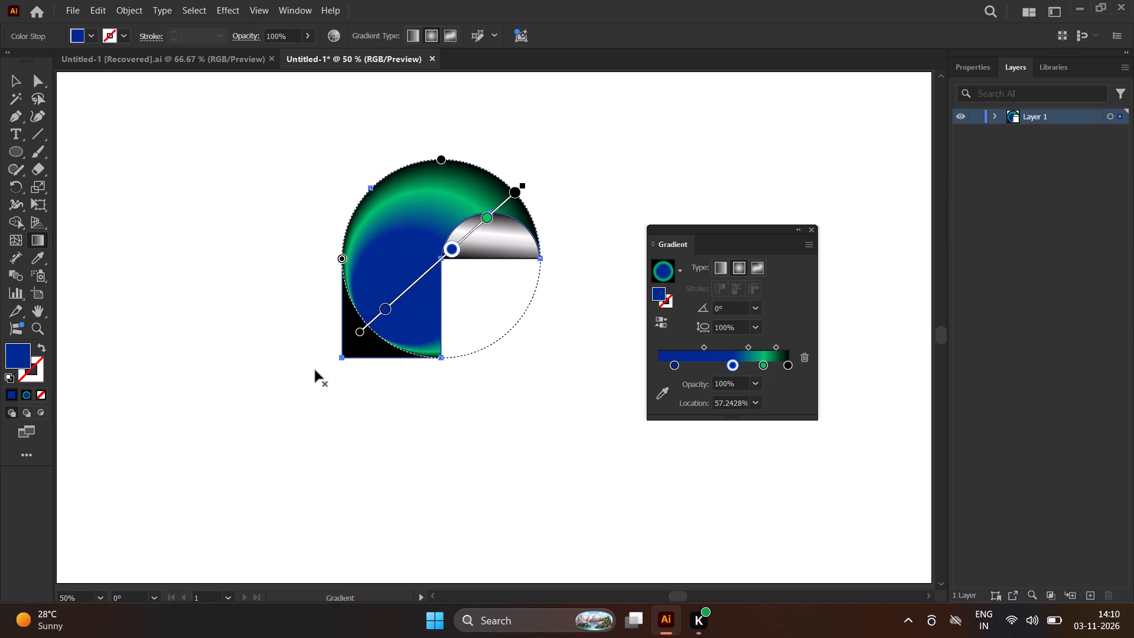
drag(315, 370, 350, 420)
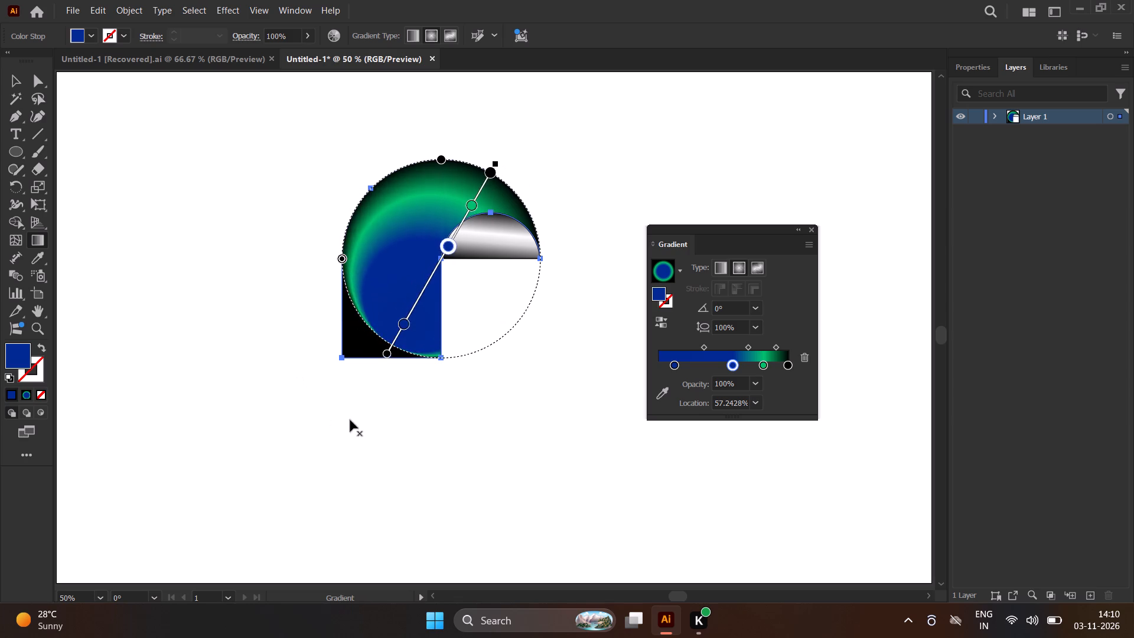
drag(350, 420, 474, 409)
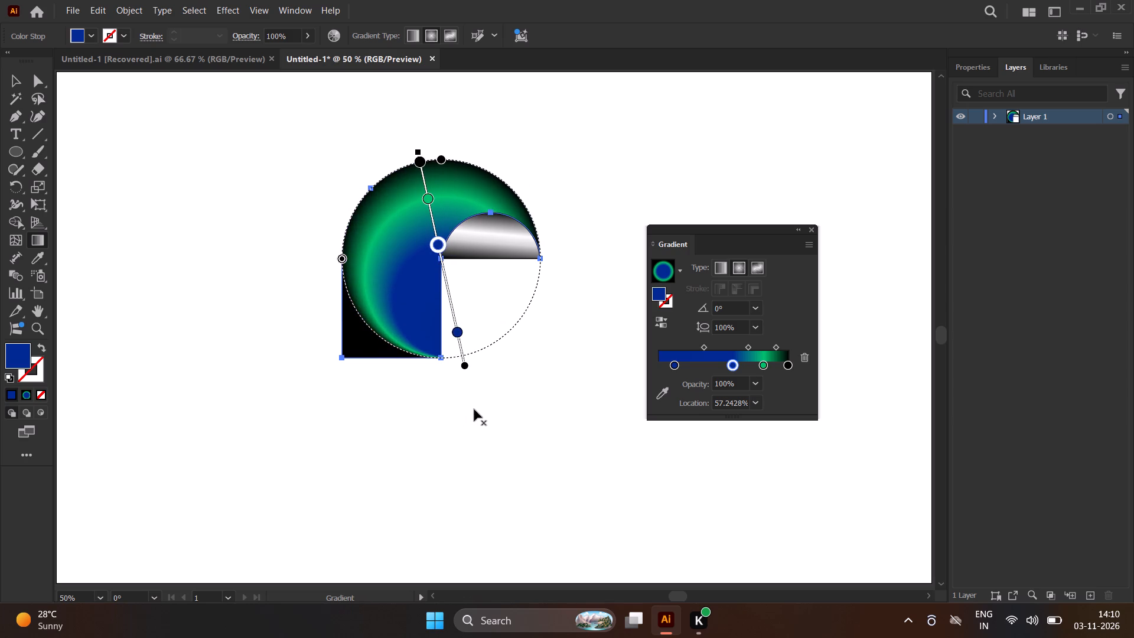
drag(474, 409, 500, 382)
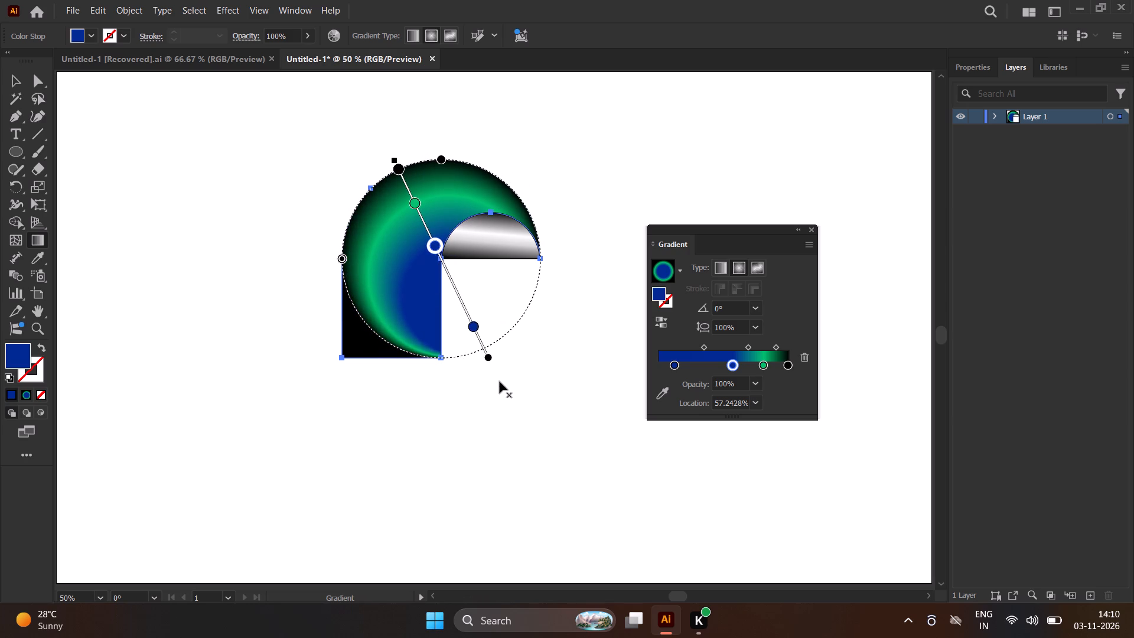
drag(500, 382, 562, 324)
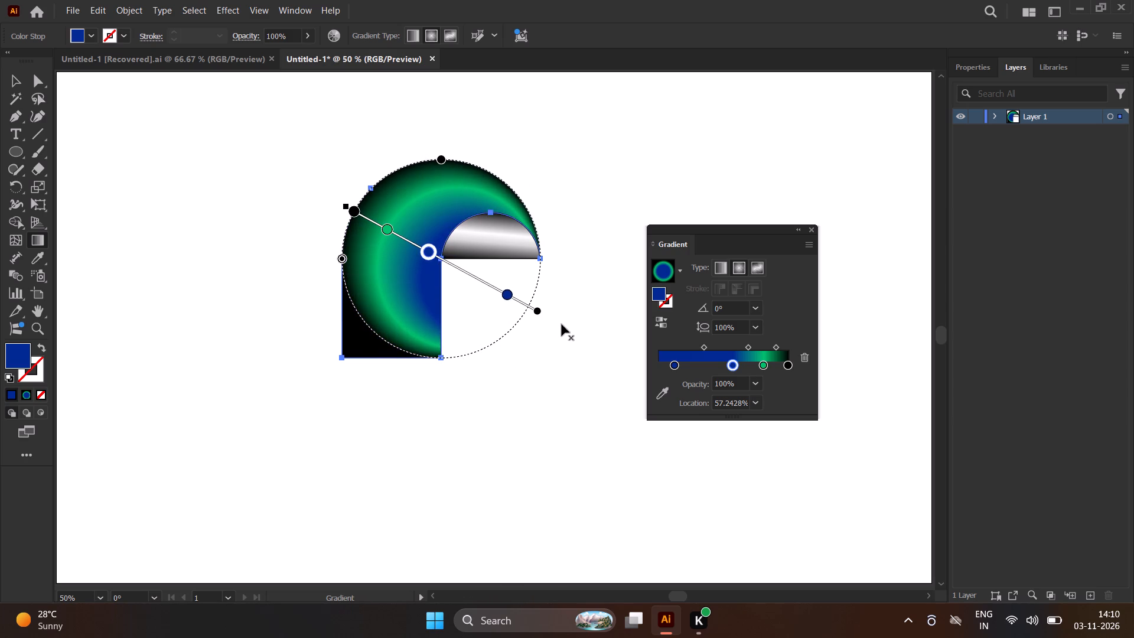
drag(562, 324, 527, 353)
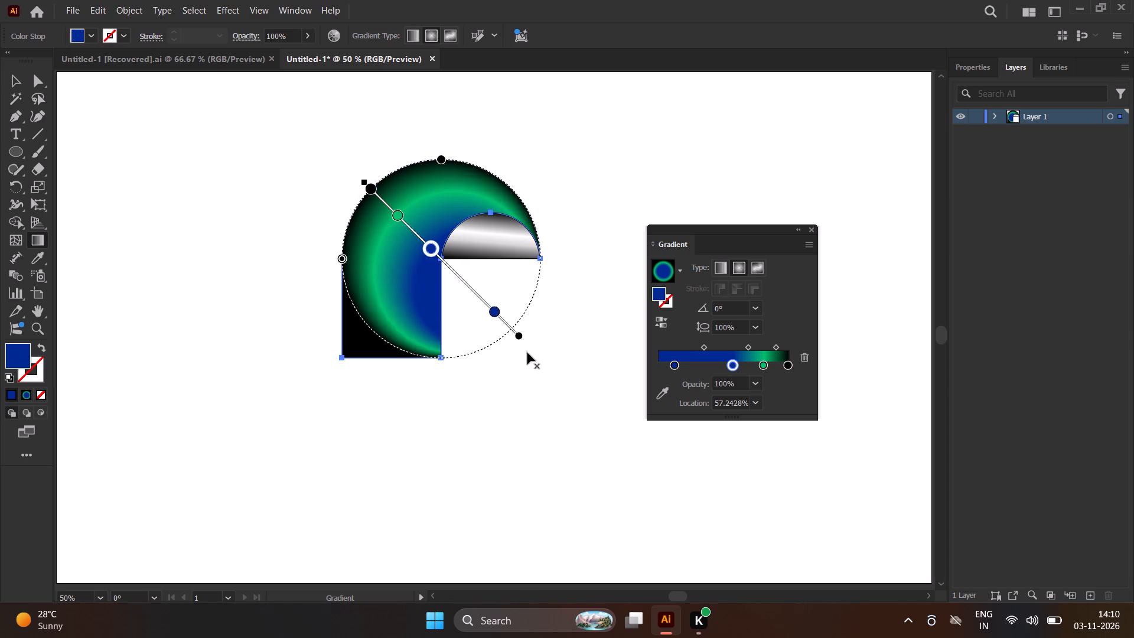
drag(527, 353, 487, 380)
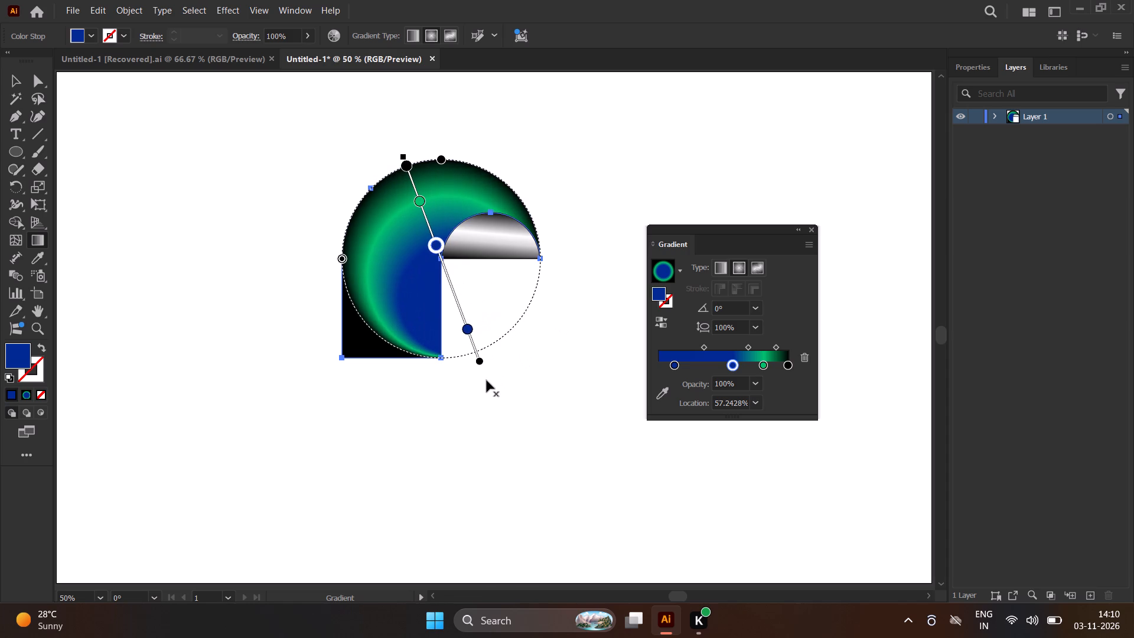
drag(487, 380, 510, 376)
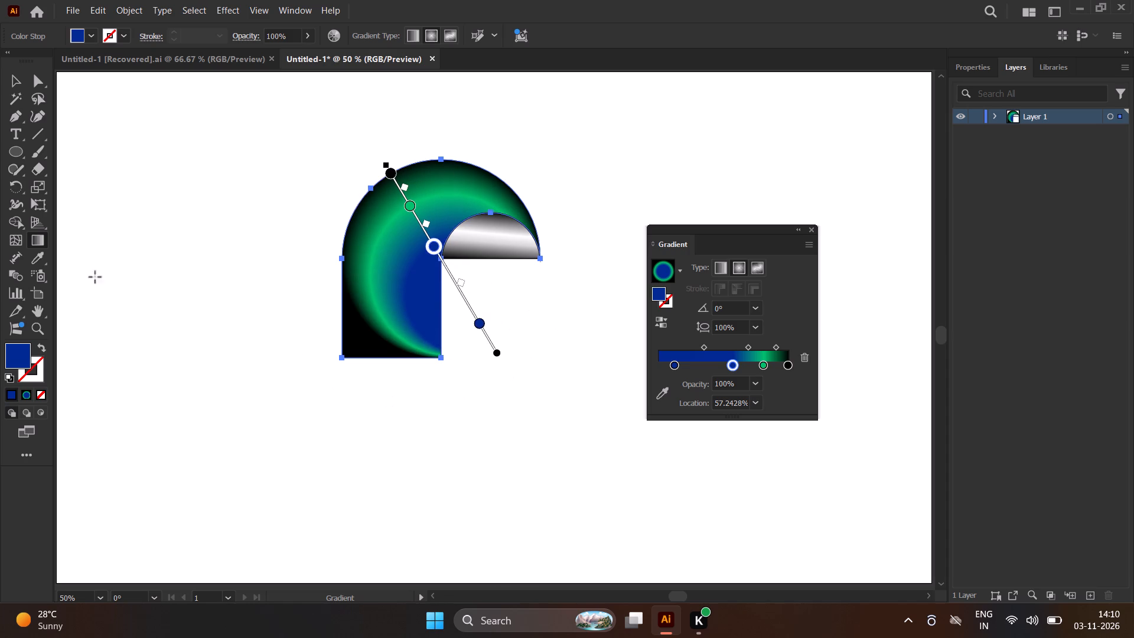
click(15, 77)
click(251, 155)
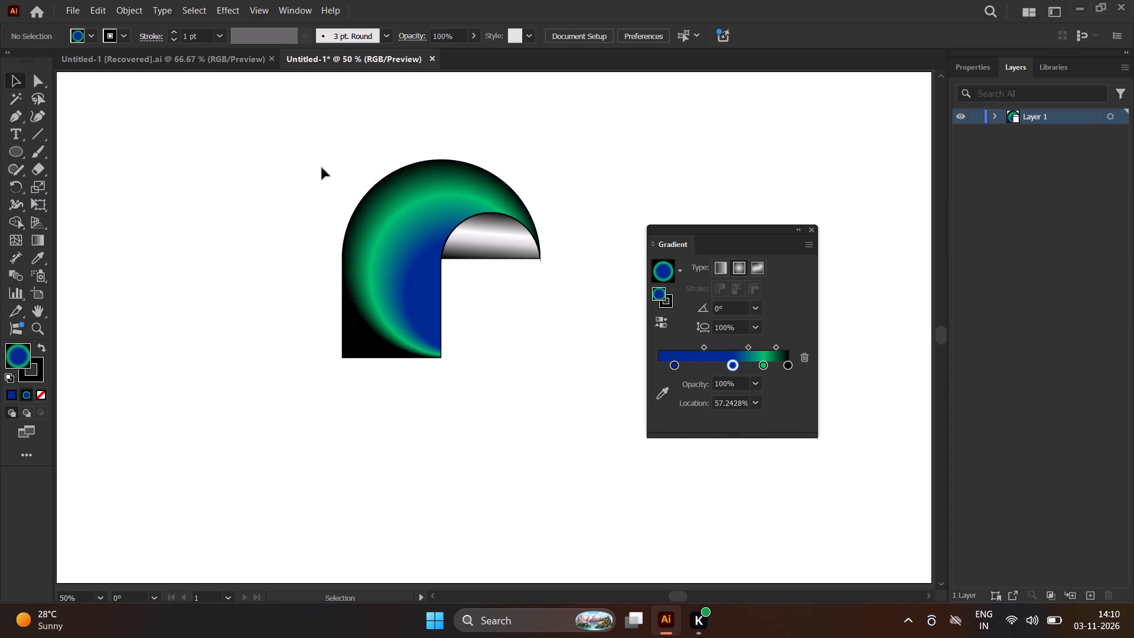
click(812, 229)
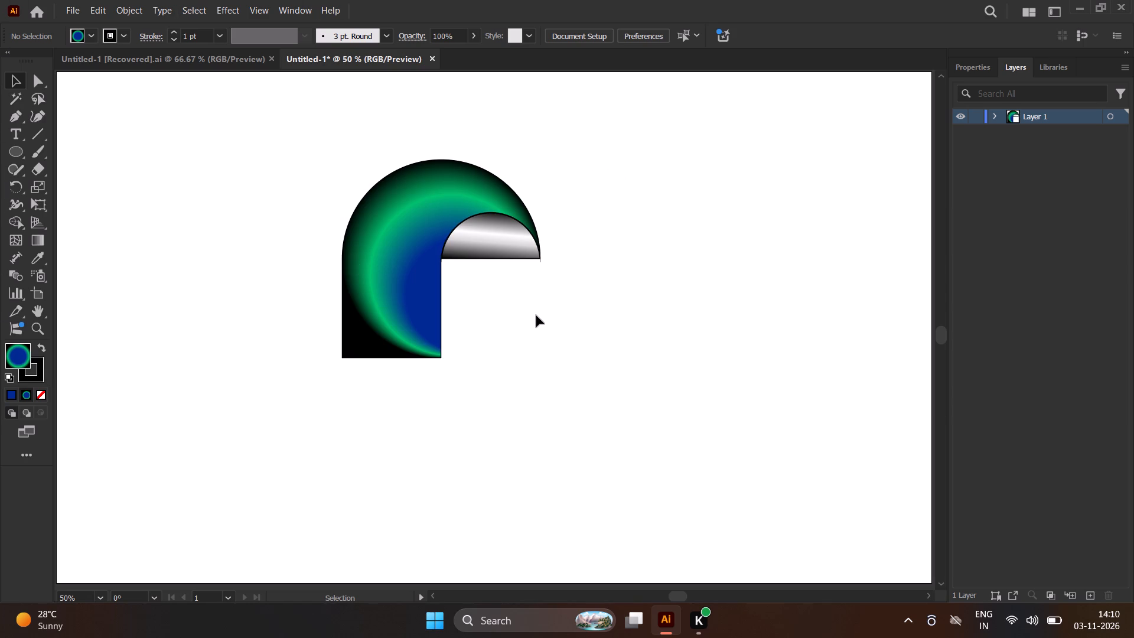
Remove the stroke from both the hook and the metallic half-circle.
drag(348, 148, 657, 375)
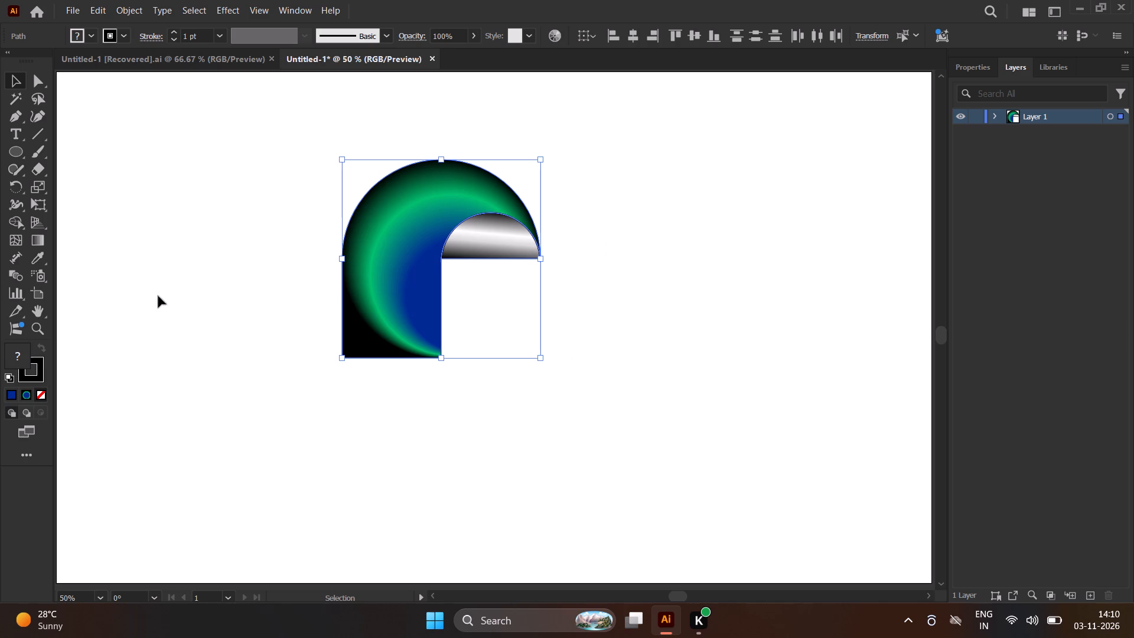
click(123, 32)
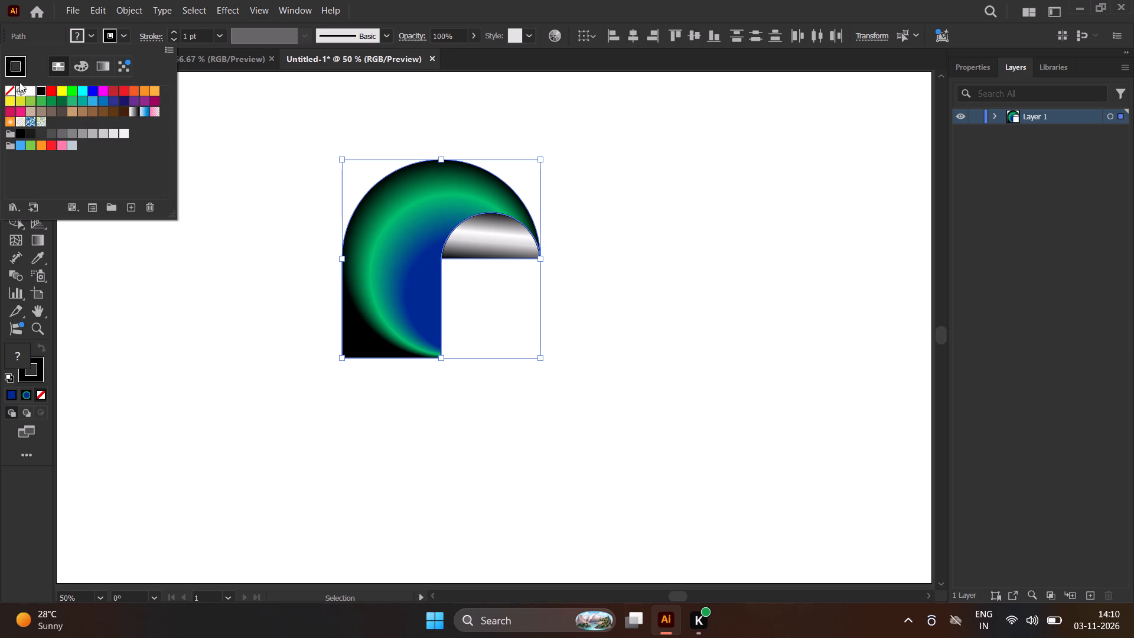
click(8, 89)
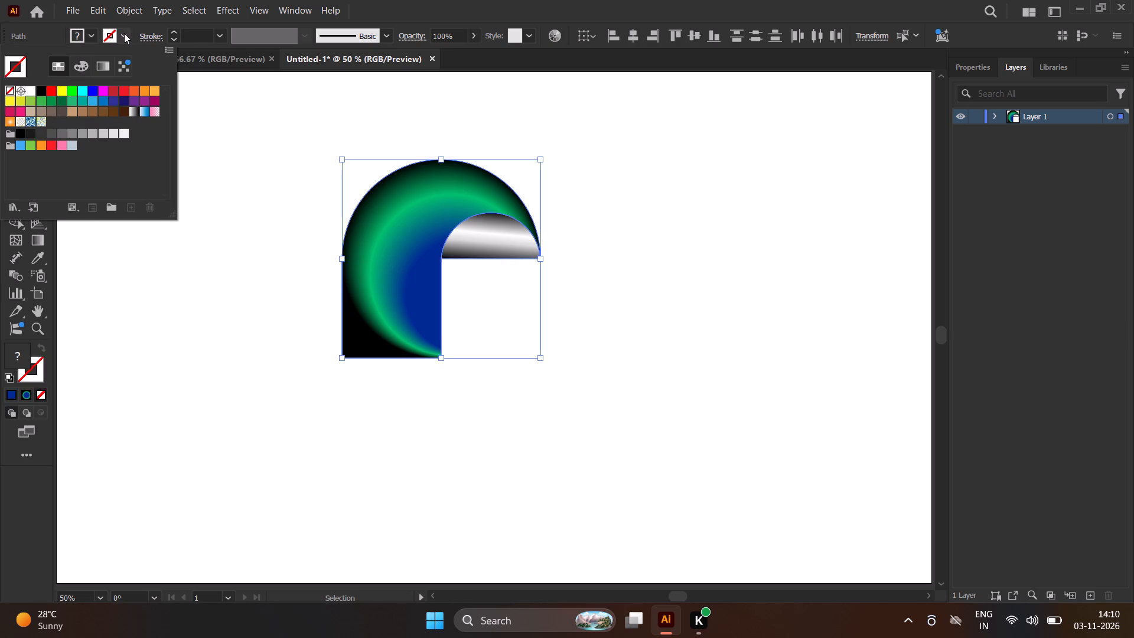
click(124, 33)
click(222, 132)
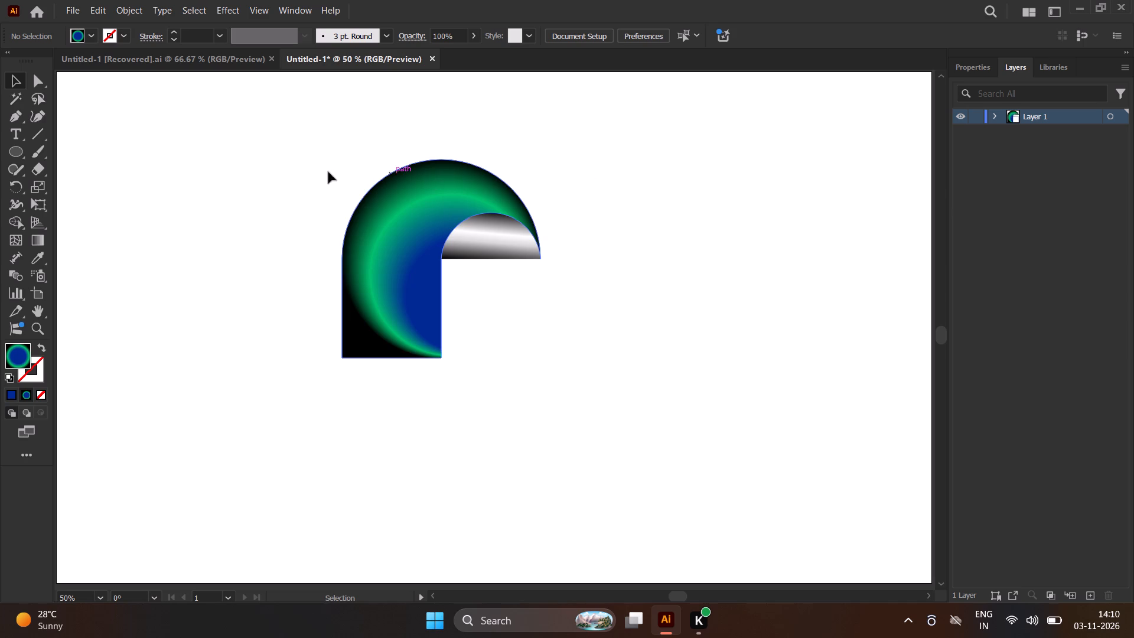
Create a copy of the hook and half-circle rotated 90° about the inner bottom corner of the hook's stem.
drag(320, 133, 565, 381)
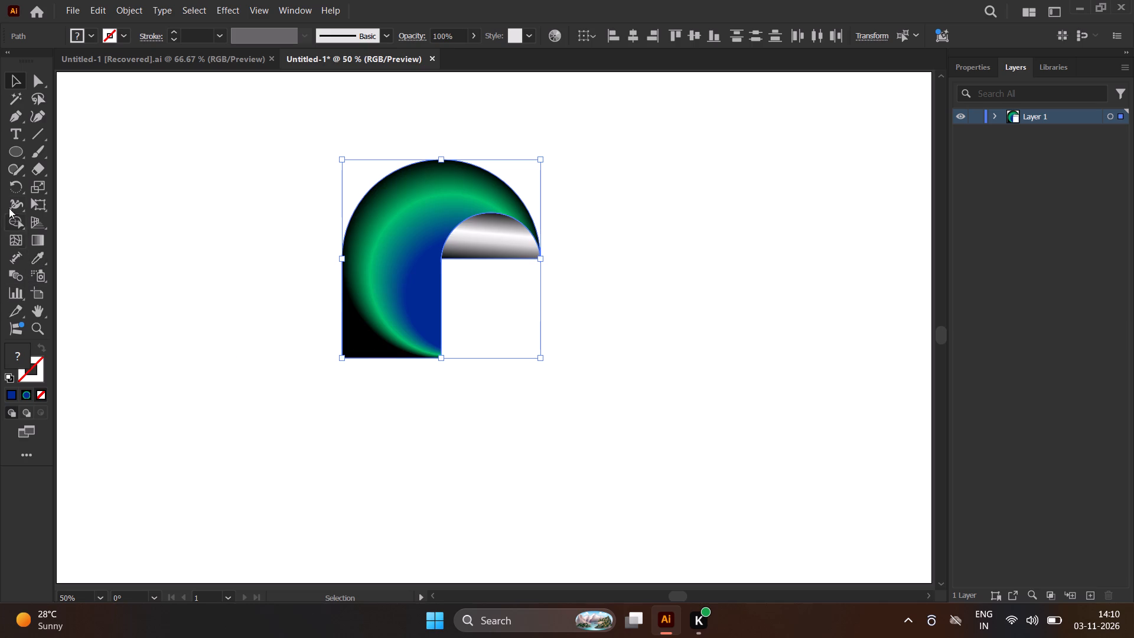
click(14, 186)
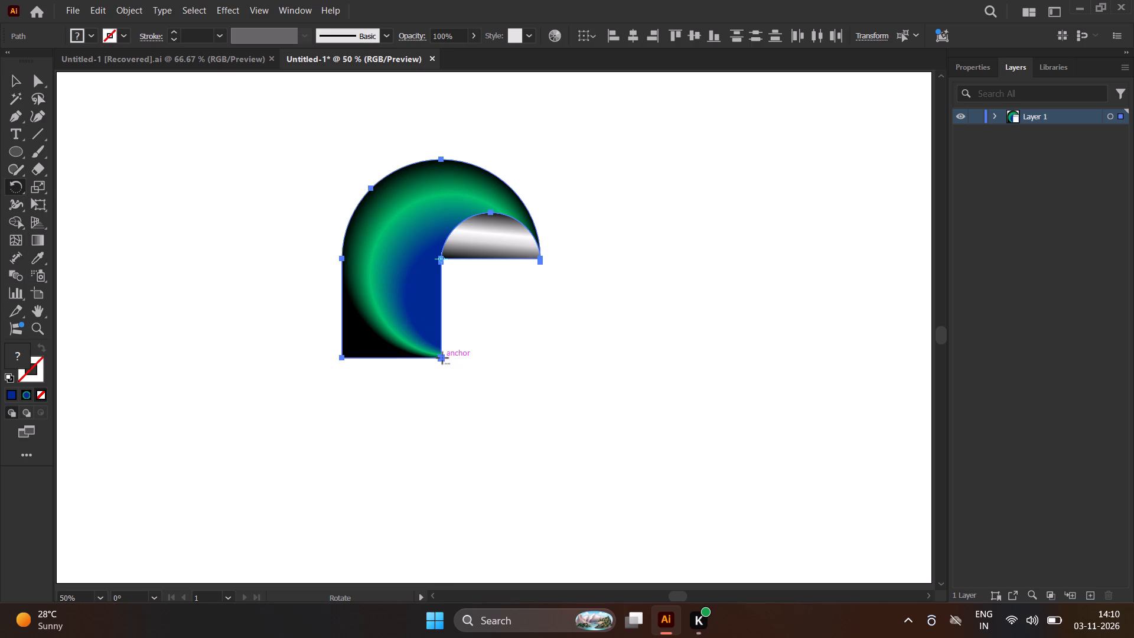
alt+click(442, 358)
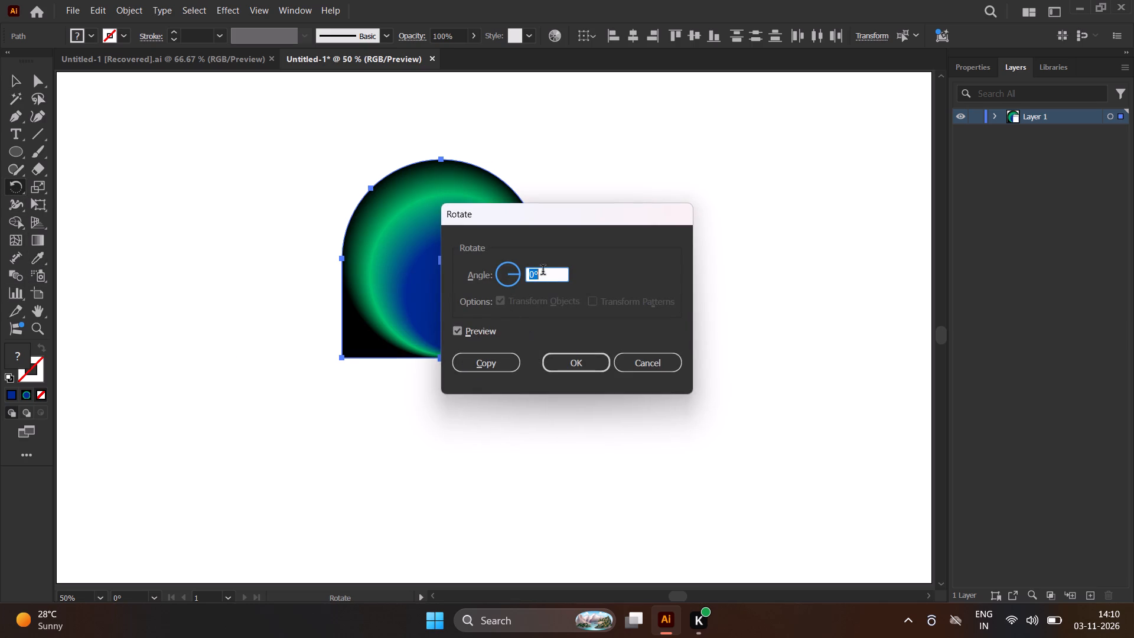
text(90)
click(491, 364)
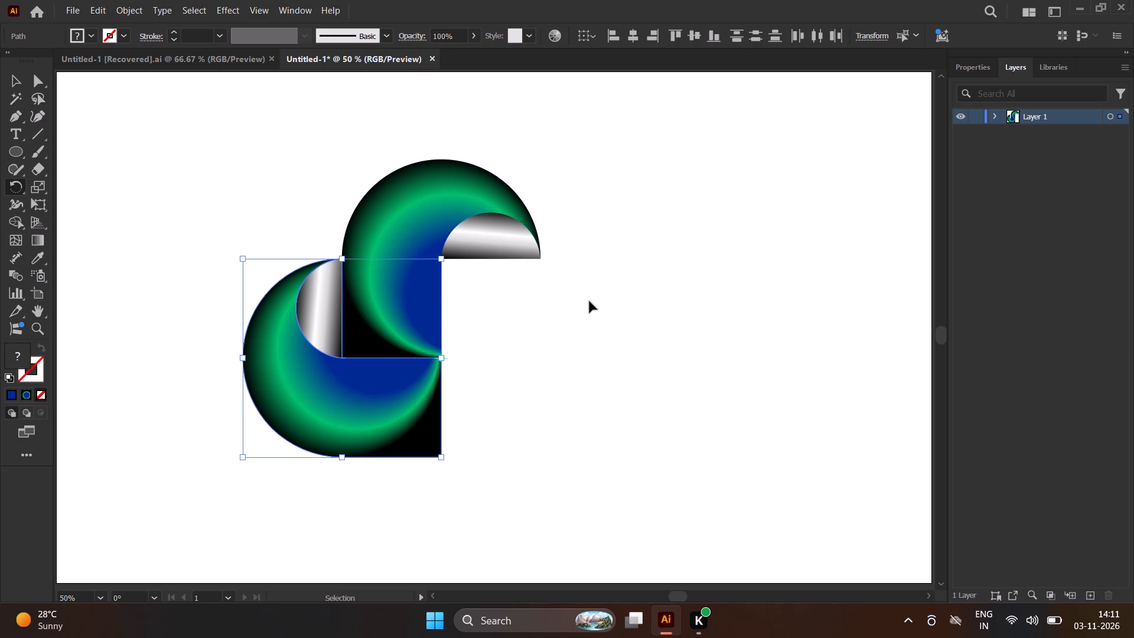
Repeat the rotated copy to complete a four-petal pinwheel, undoing the surplus repetition.
key(ctrl+d)
key(ctrl+d)
key(ctrl+d)
key(ctrl+d)
key(ctrl+d)
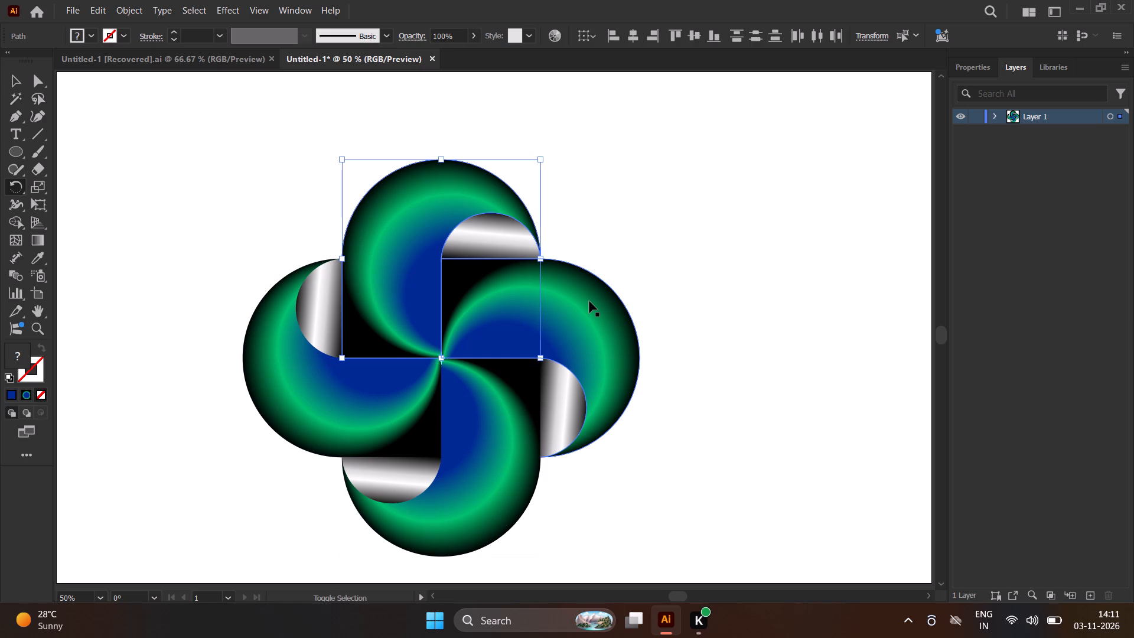
key(ctrl+z)
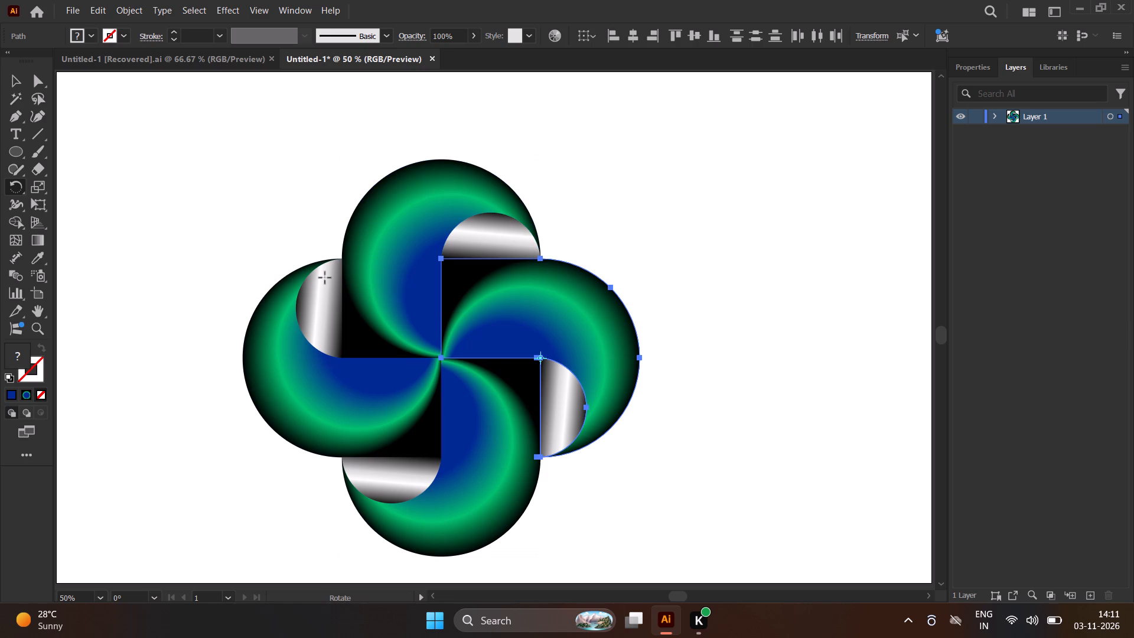
click(11, 76)
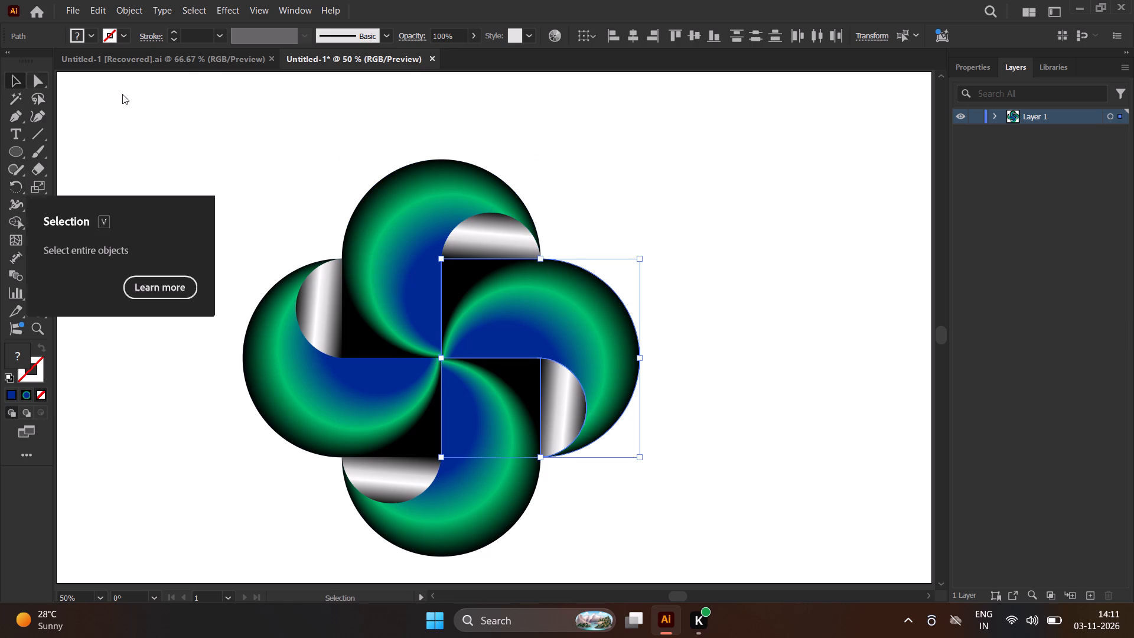
click(682, 129)
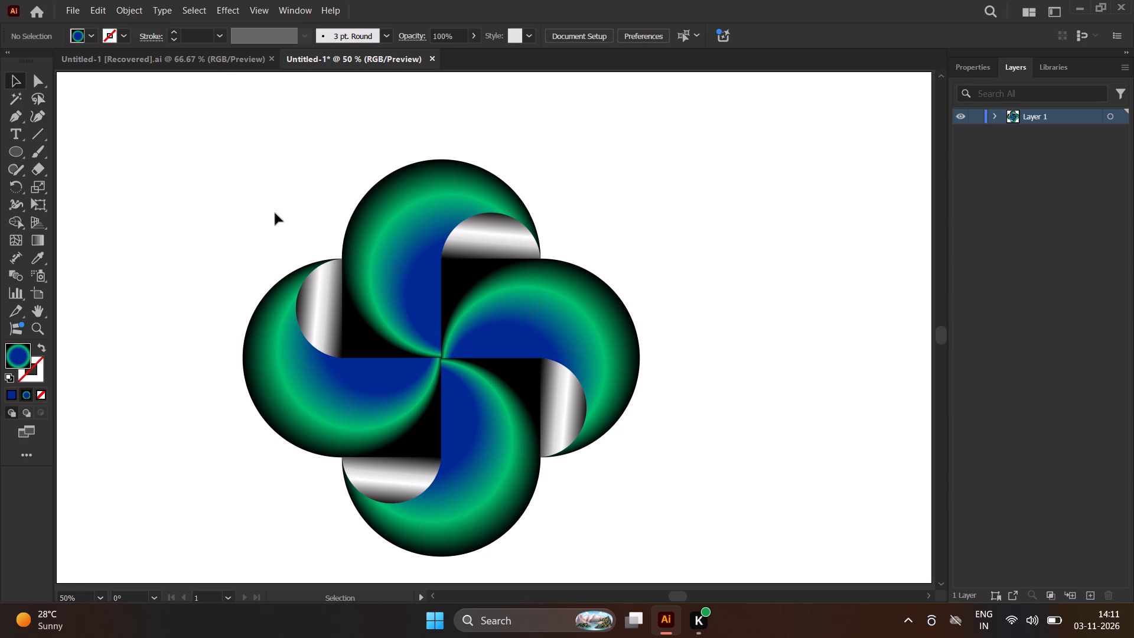
Examine the whole pinwheel and the center point where its four petals meet.
scroll(323, 186, down, 1)
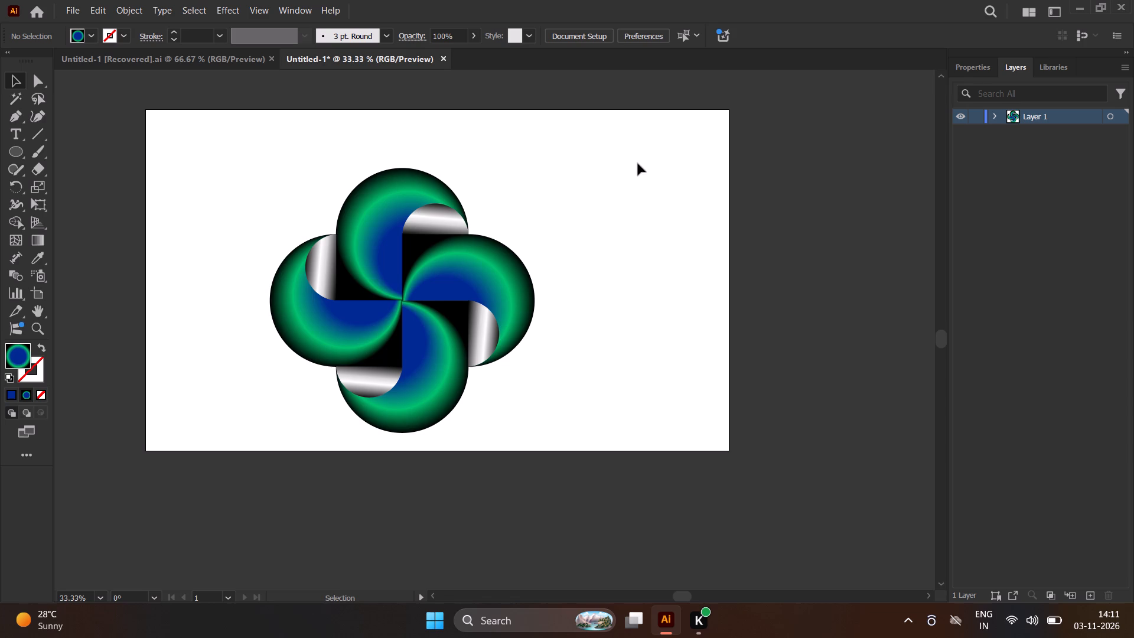
scroll(404, 295, up, 1)
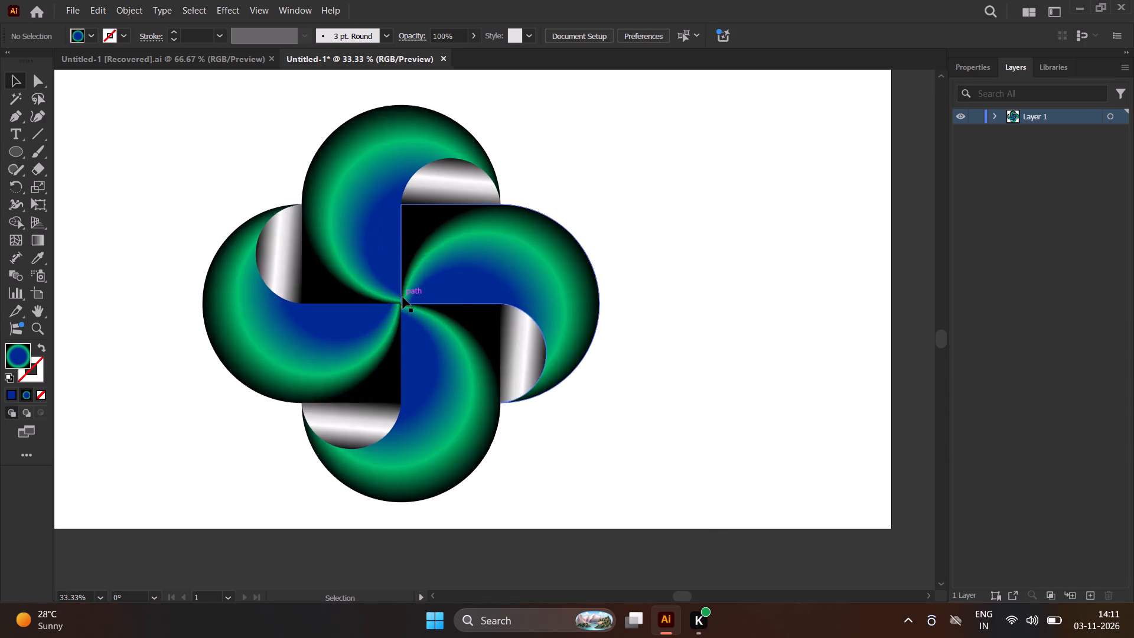
scroll(403, 297, up, 2)
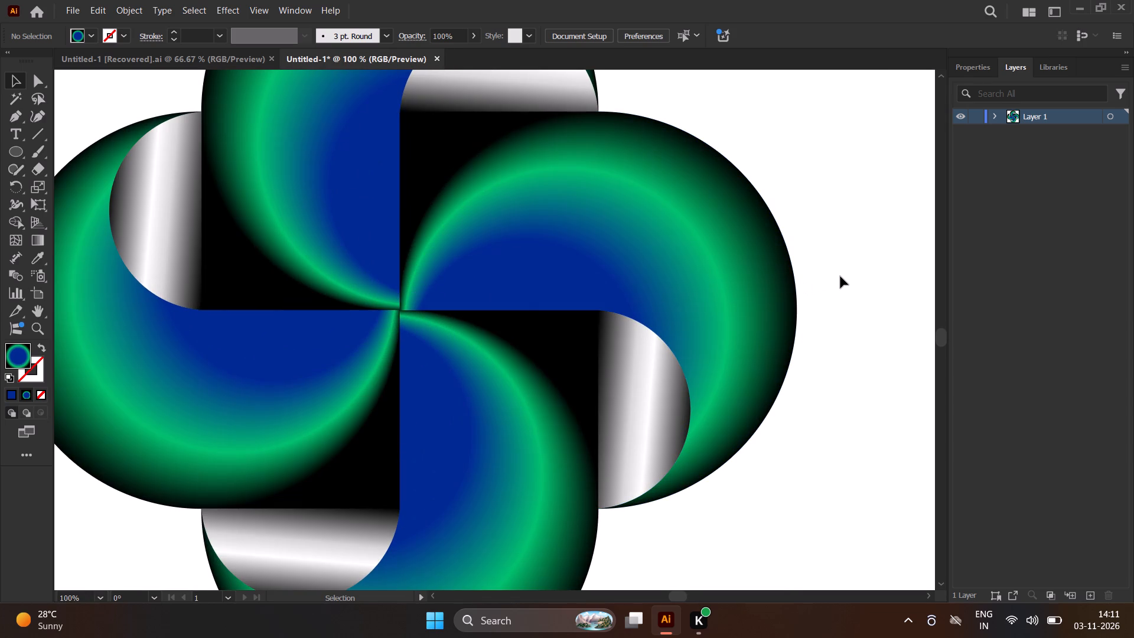
scroll(447, 305, up, 4)
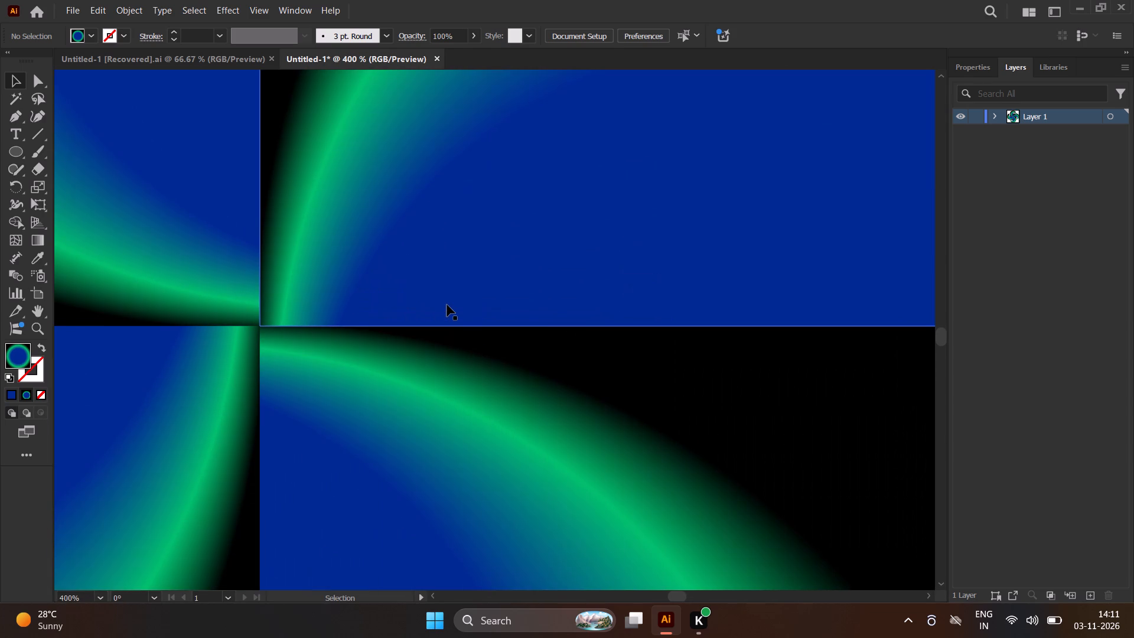
scroll(447, 305, down, 1)
scroll(447, 305, up, 1)
scroll(447, 305, down, 7)
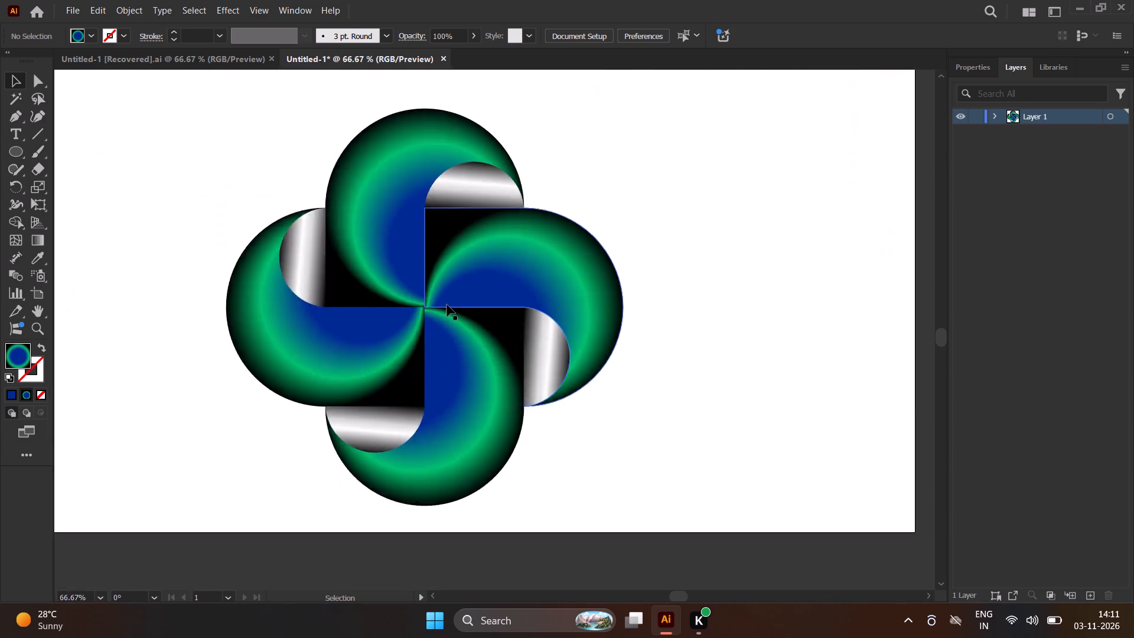
click(234, 317)
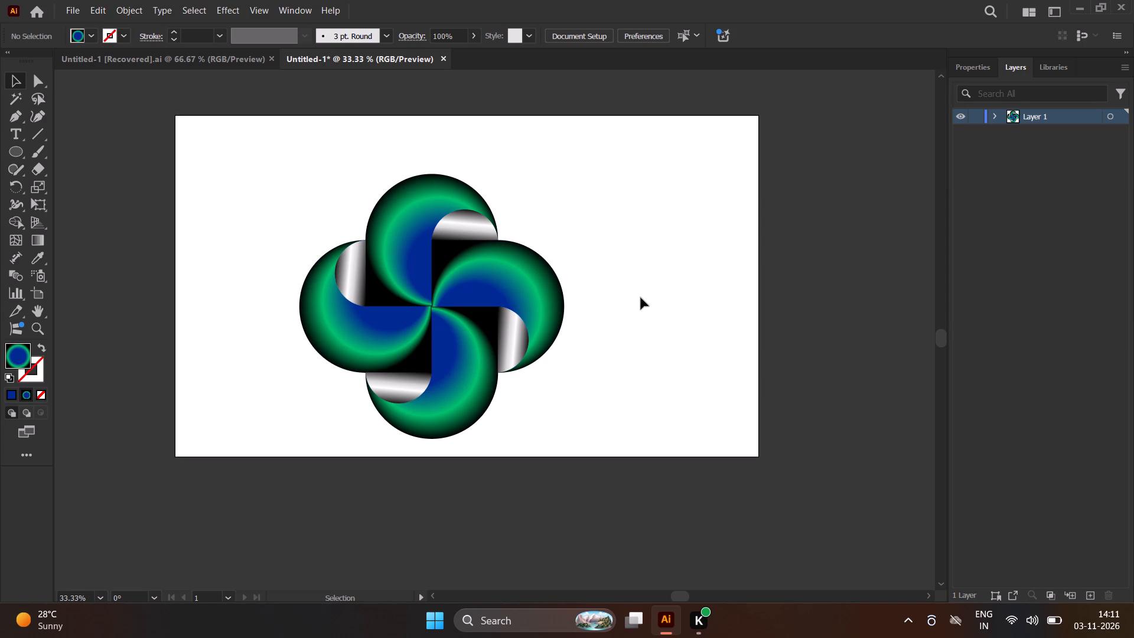
Fill the pinwheel's left hook petal with solid black 000000.
click(390, 310)
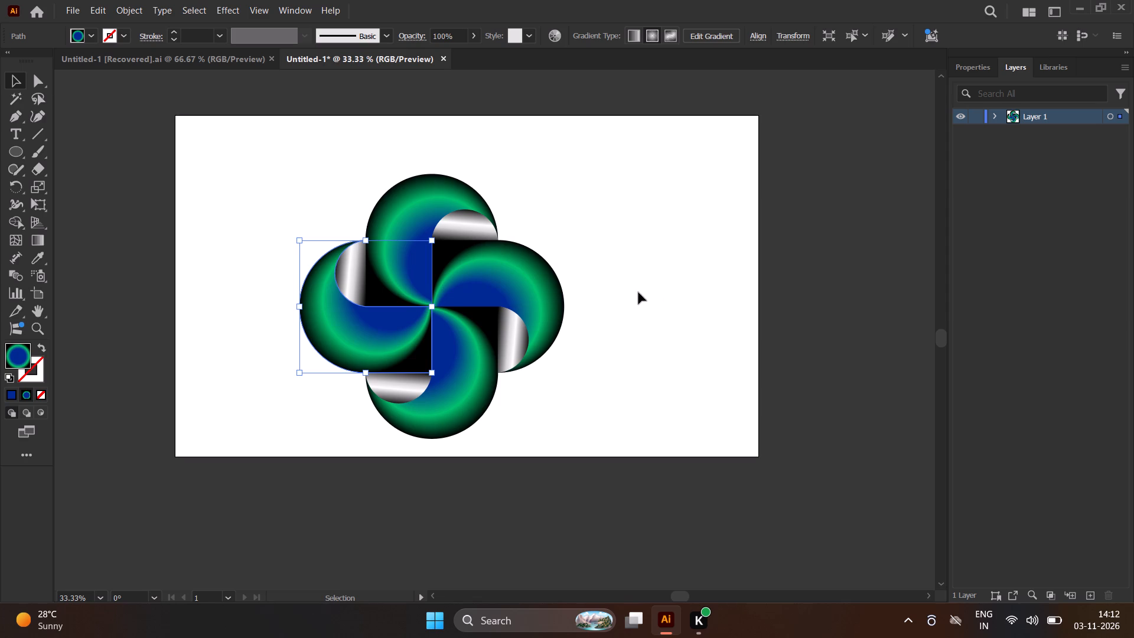
double_click(17, 354)
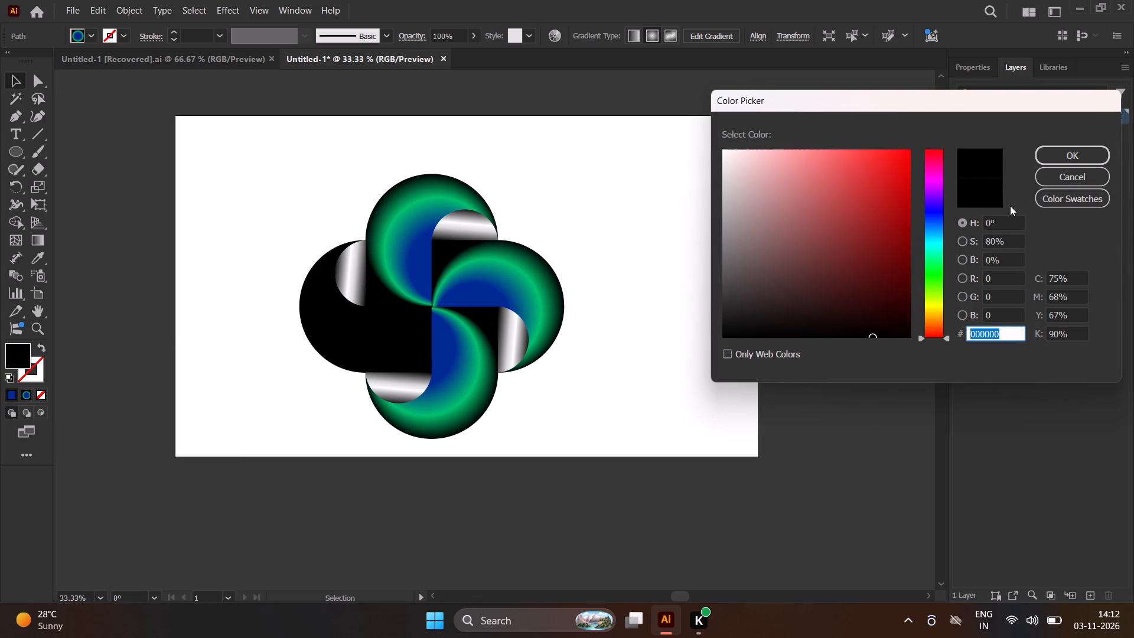
click(1079, 149)
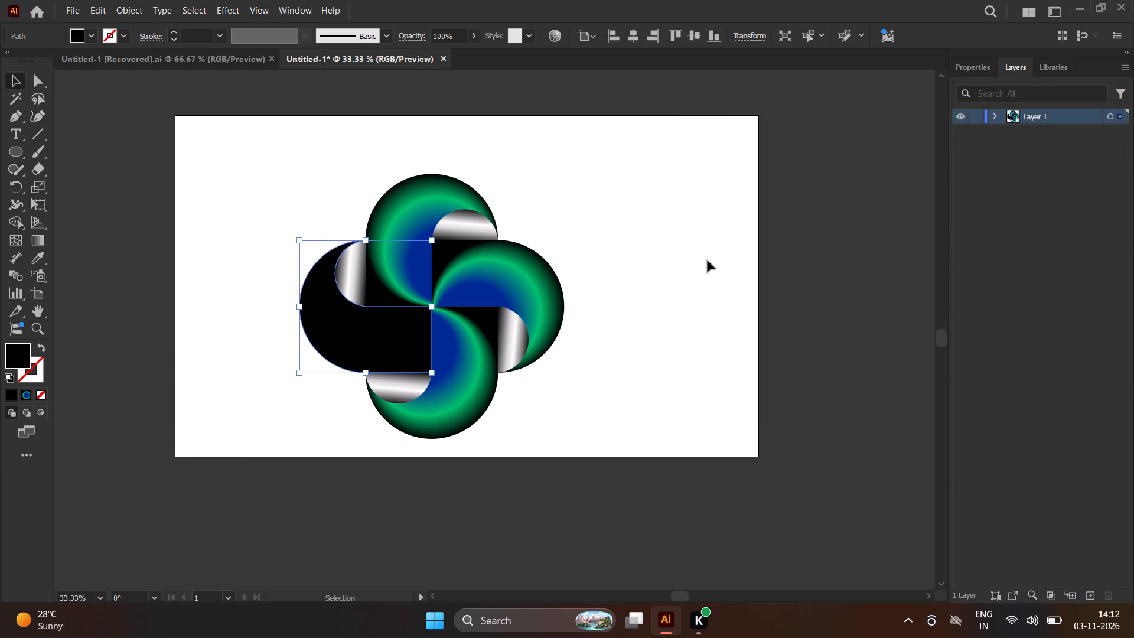
Undo the black petal fill and the rotated copies, back to the single original hook and half-circle.
key(ctrl+z)
key(ctrl+z)
key(ctrl+z)
key(ctrl+z)
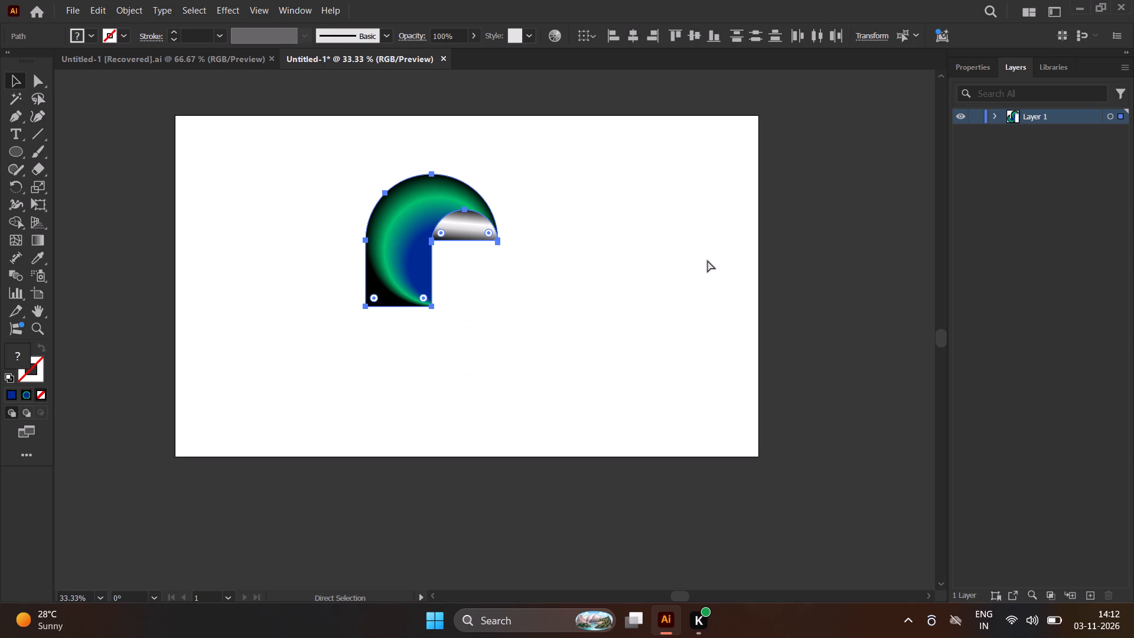
Recolor the hook gradient's blue stop nearest the inner corner to black 000000.
double_click(37, 243)
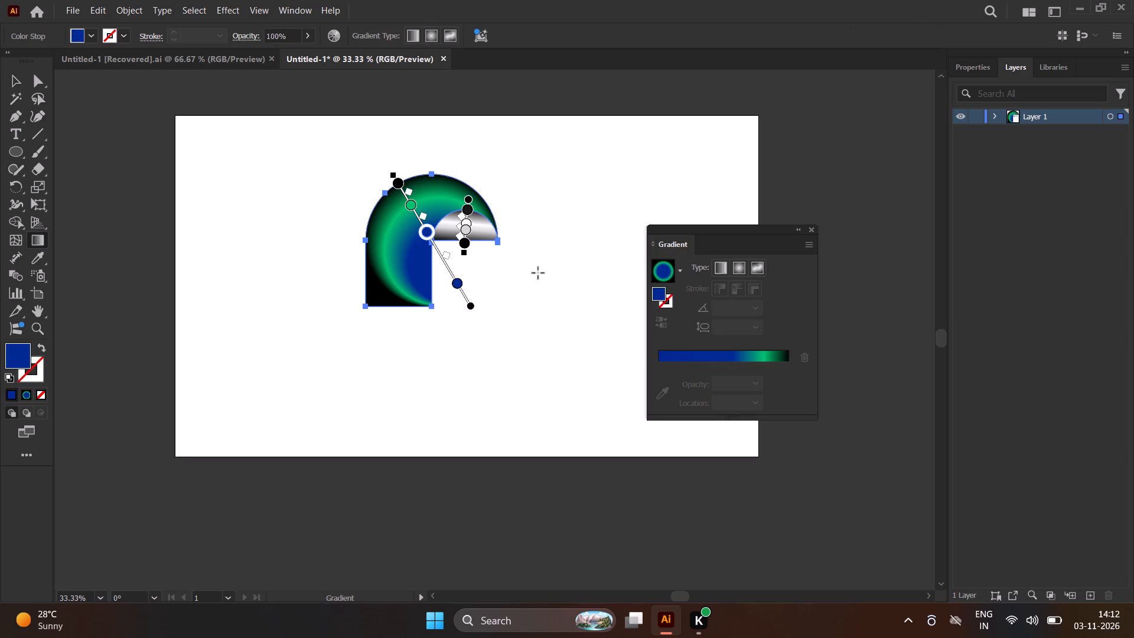
scroll(457, 269, up, 4)
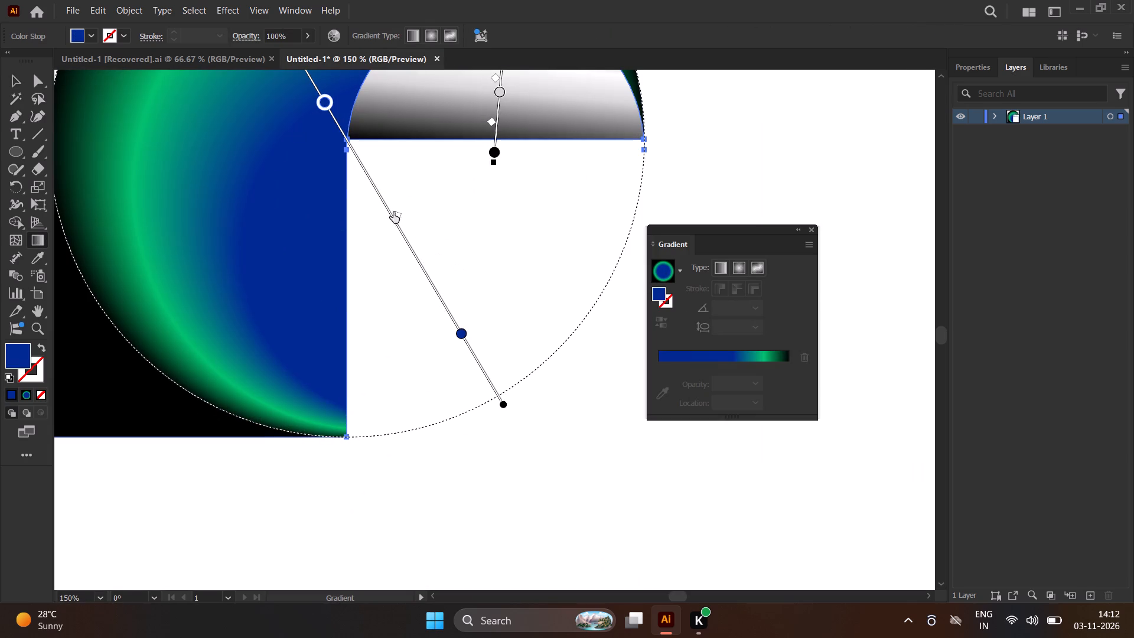
click(323, 101)
double_click(21, 345)
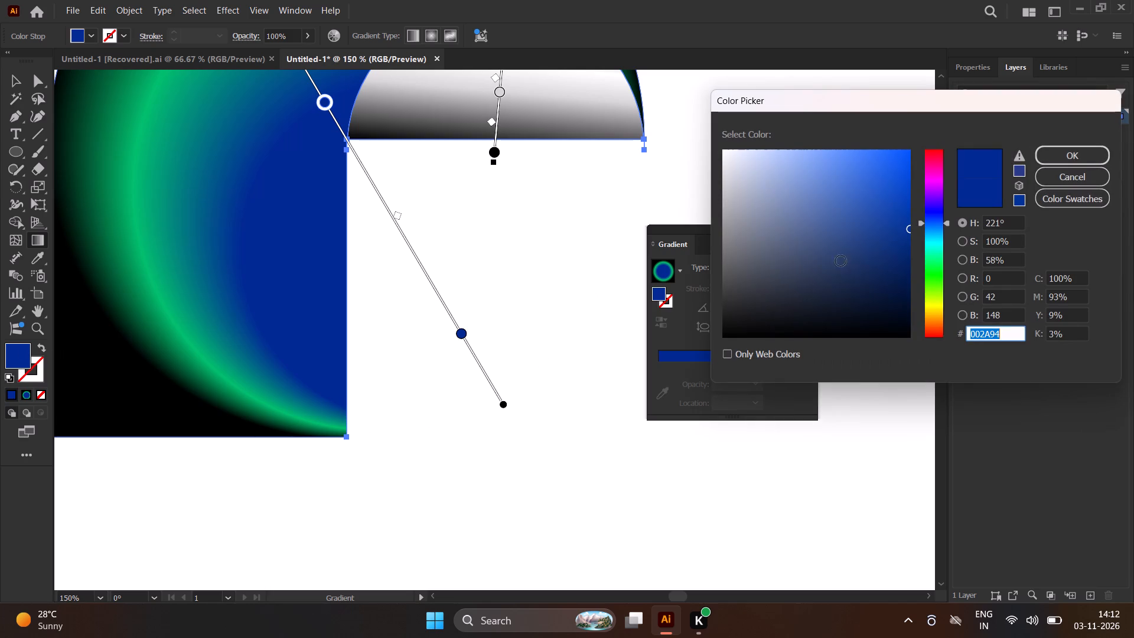
drag(850, 267, 726, 383)
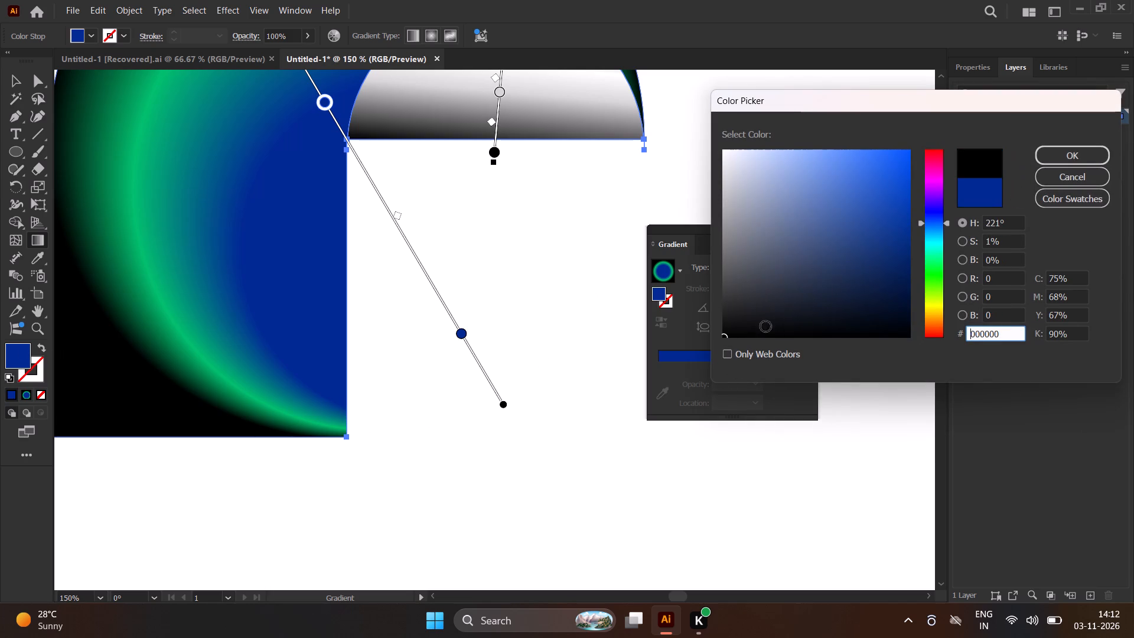
click(1080, 156)
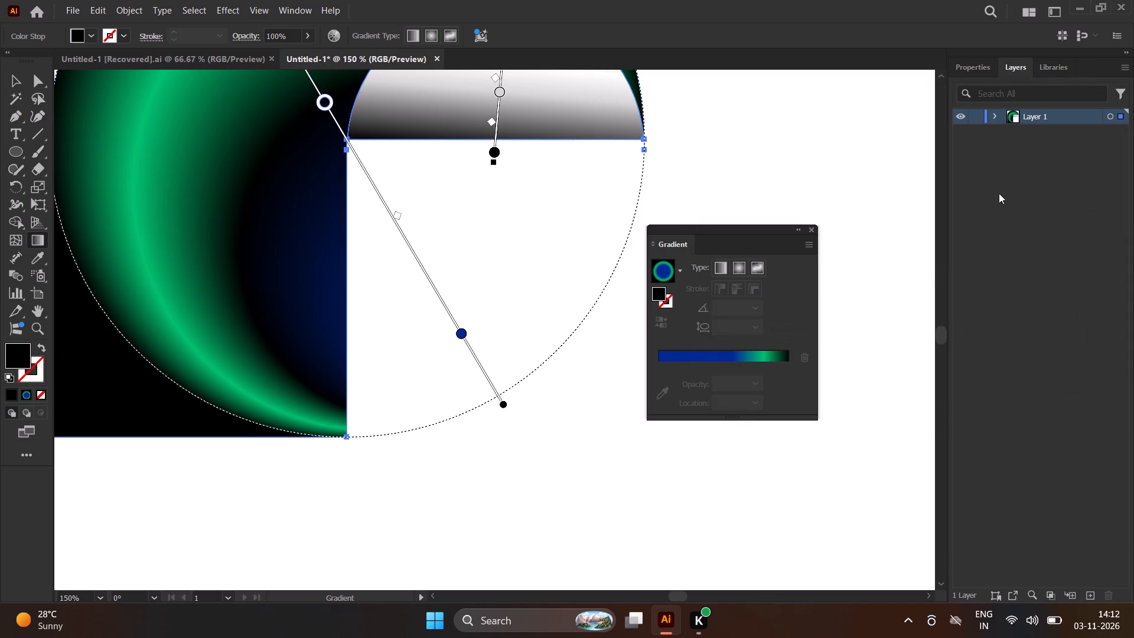
click(816, 230)
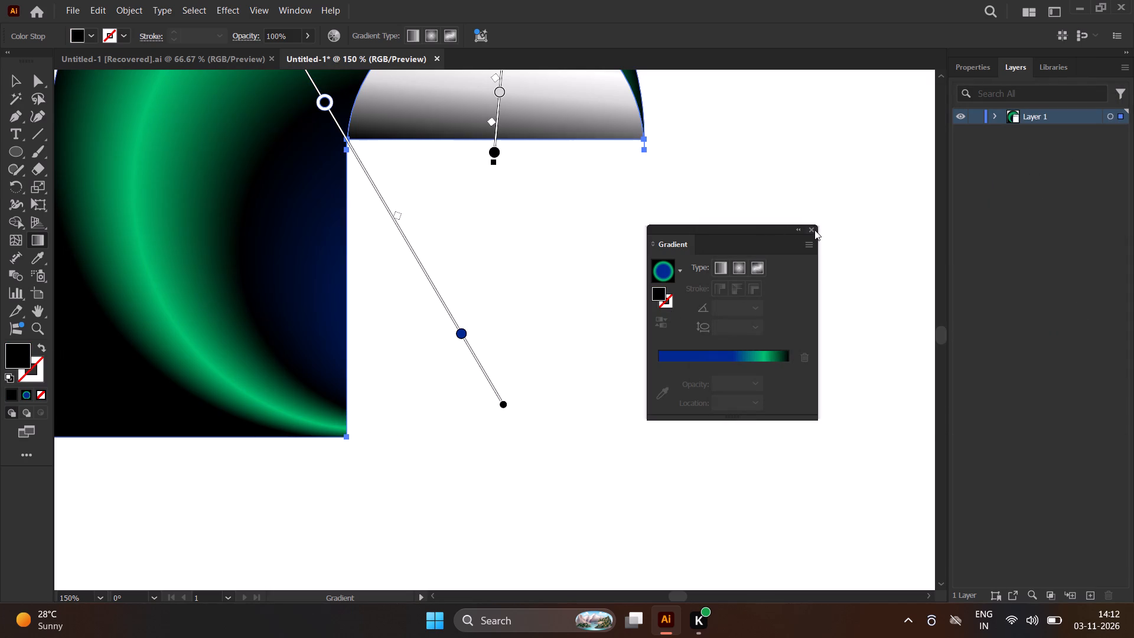
Create a copy of the hook and half-circle rotated 90° about the inner bottom corner of the hook's stem.
scroll(667, 320, down, 2)
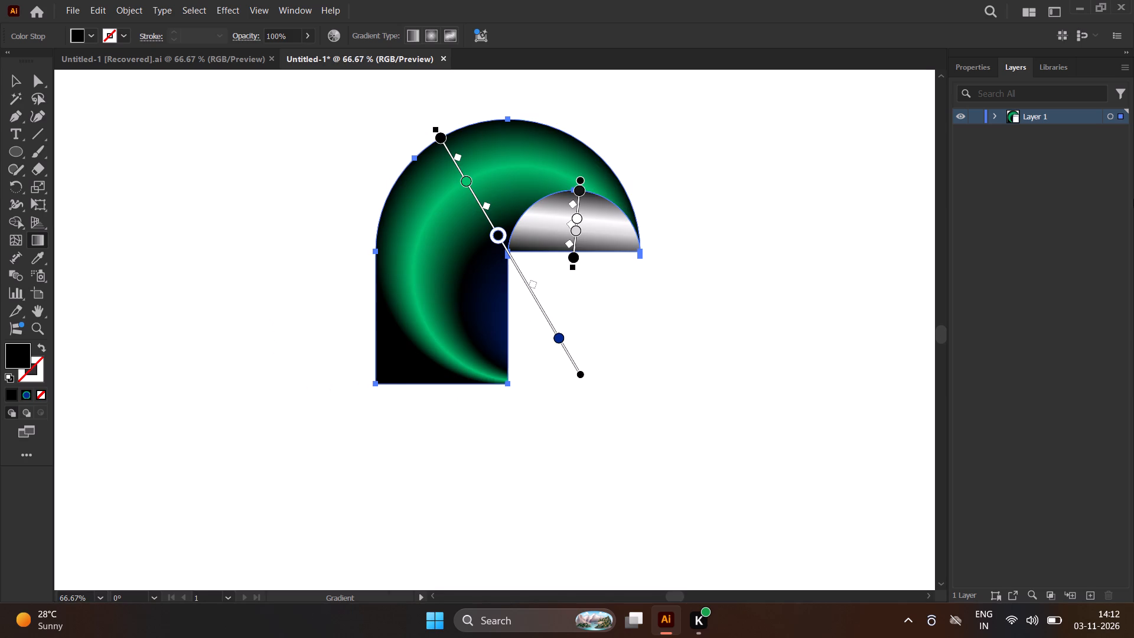
click(14, 76)
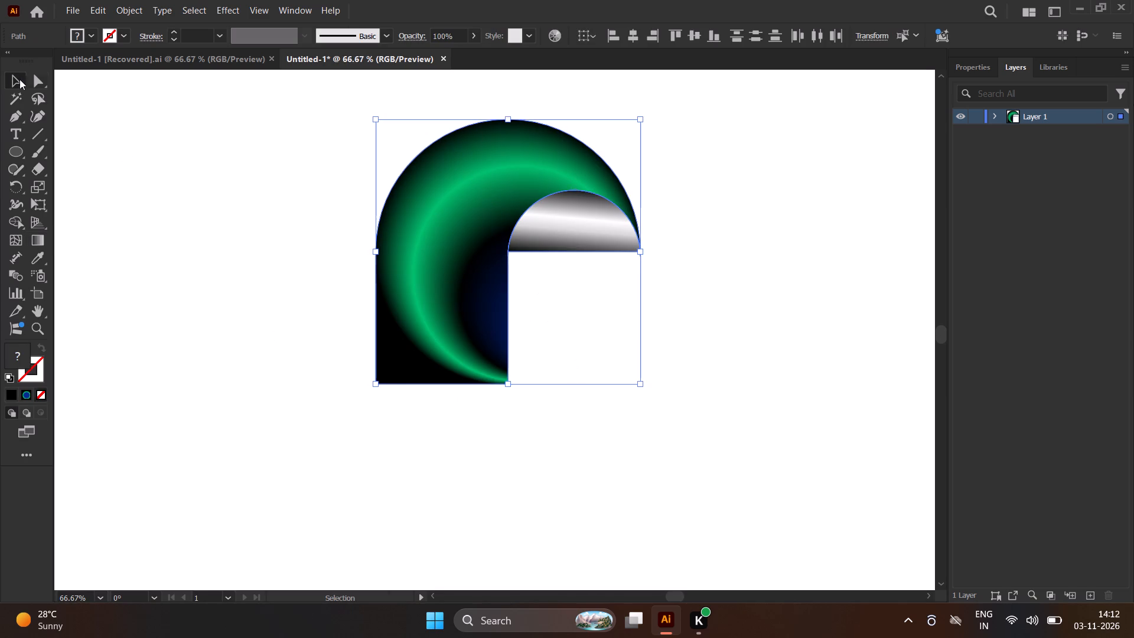
click(154, 152)
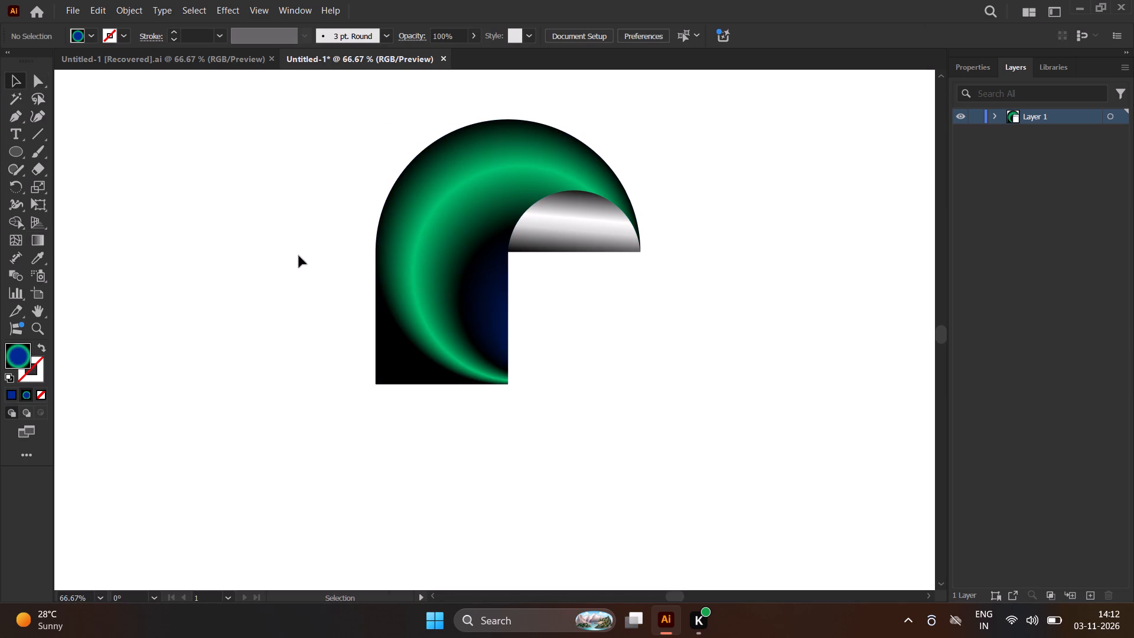
drag(342, 121, 709, 386)
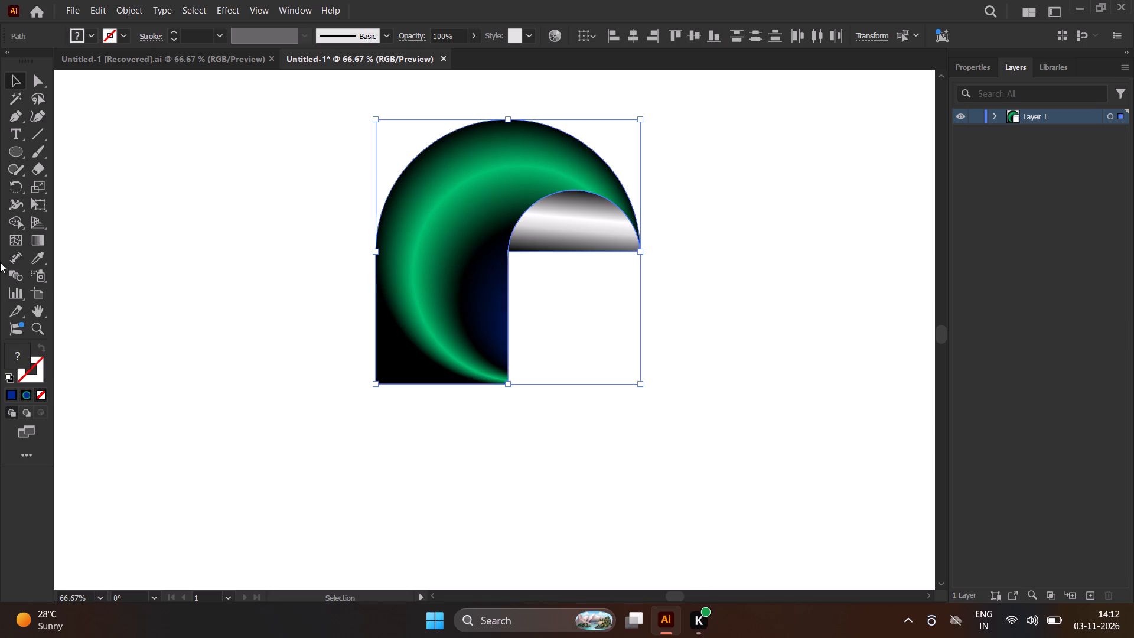
click(15, 185)
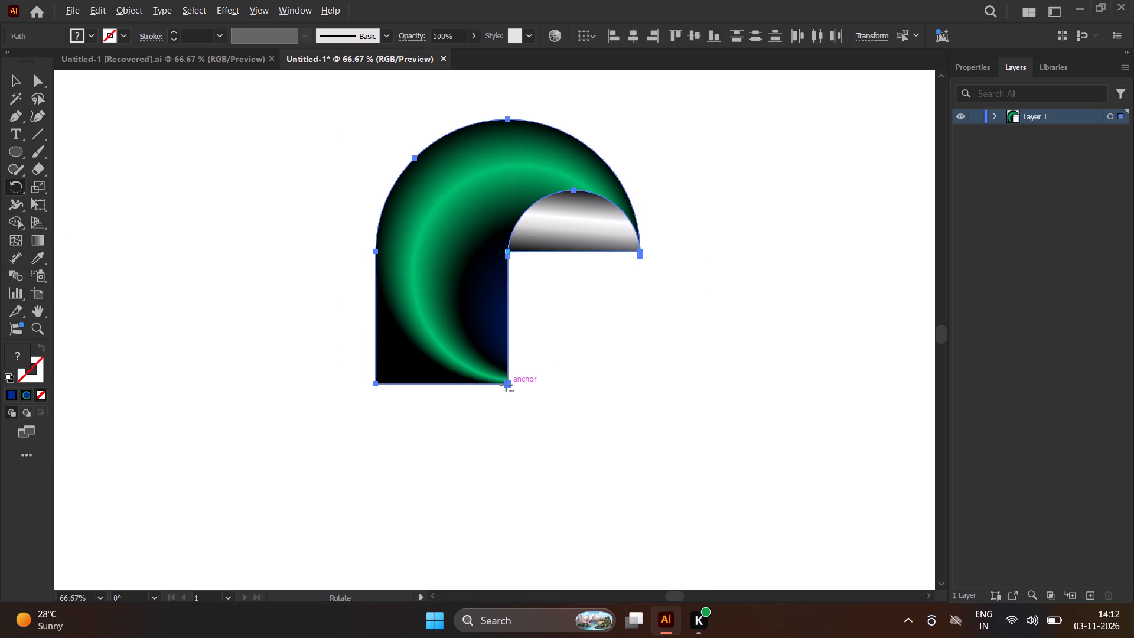
alt+click(507, 384)
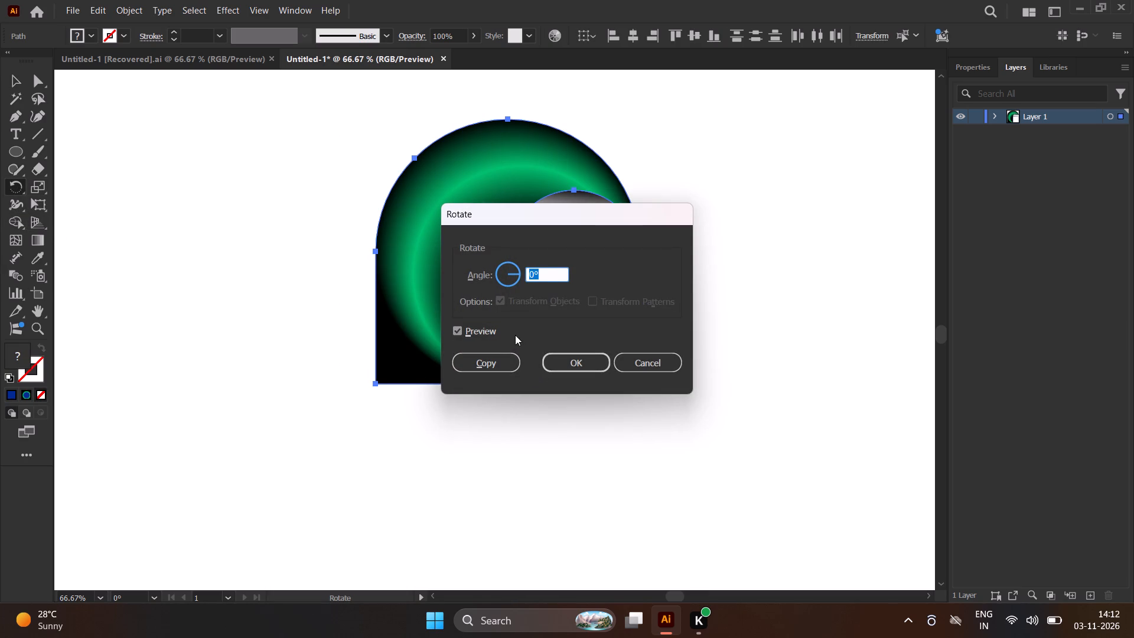
text(90)
click(481, 362)
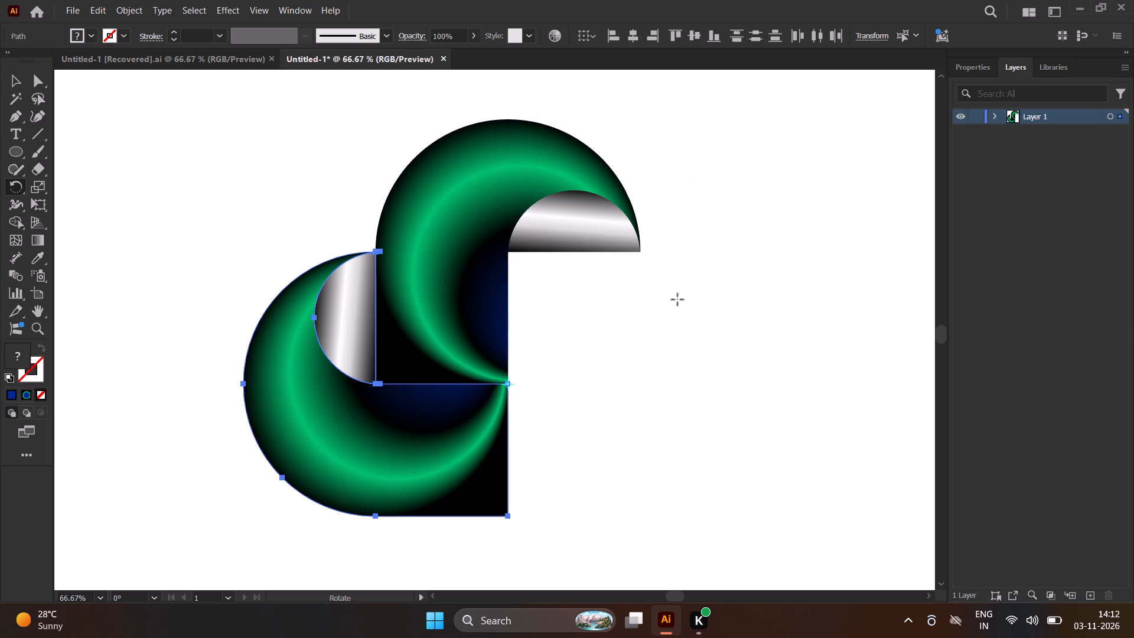
Repeat the rotated copy twice to complete the four-petal pinwheel, and clear the selection.
key(ctrl+d)
key(ctrl+d)
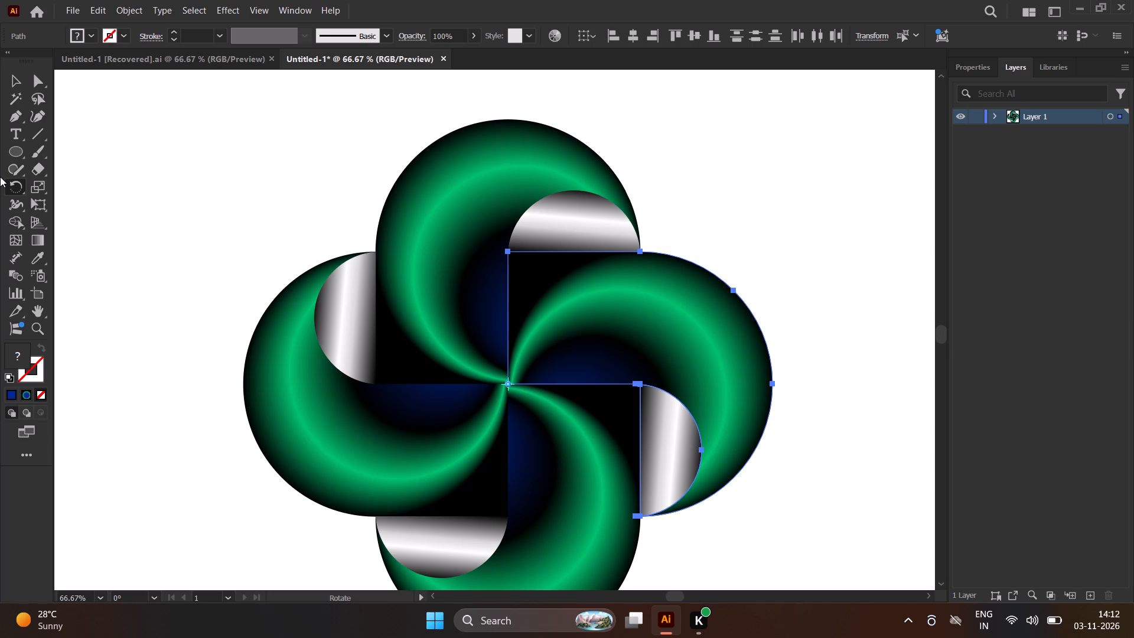
click(13, 79)
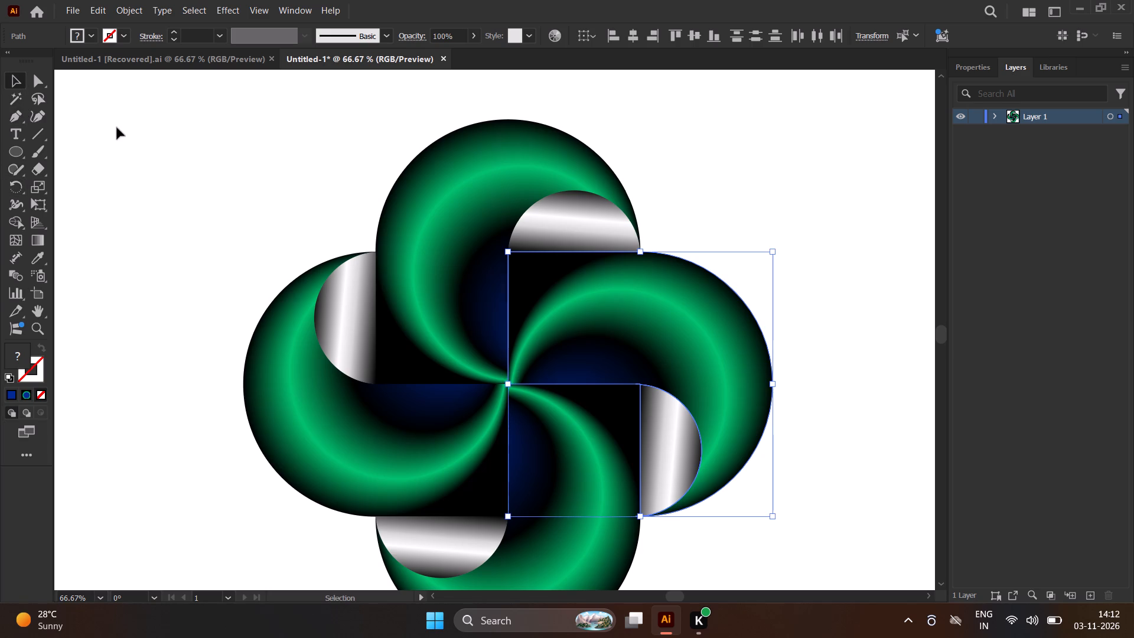
click(119, 130)
scroll(282, 150, down, 1)
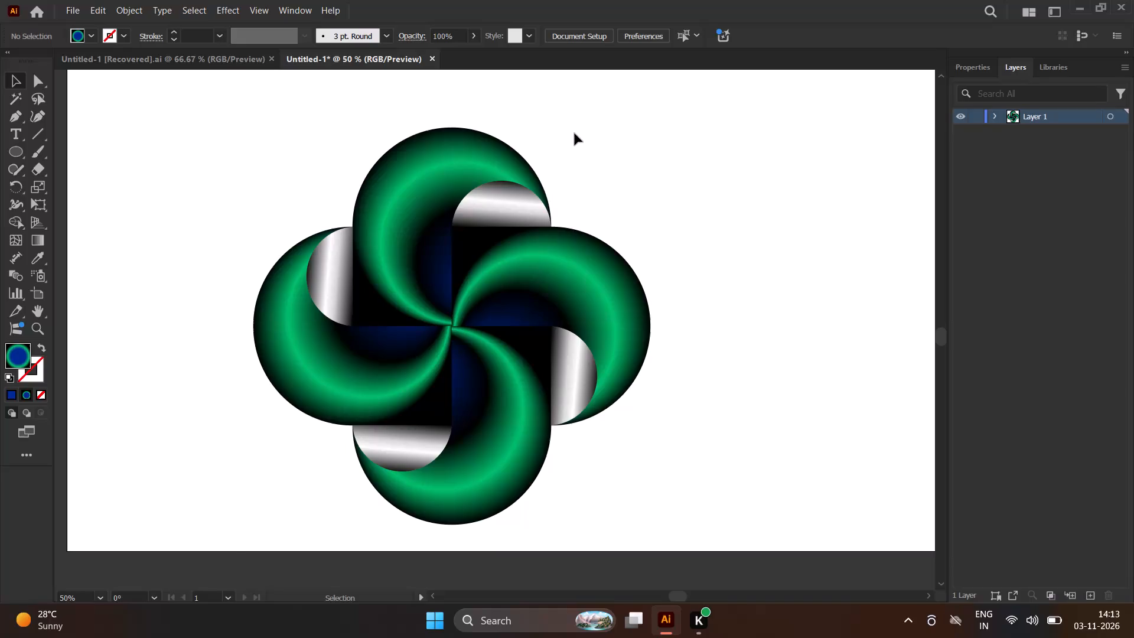
scroll(575, 134, down, 1)
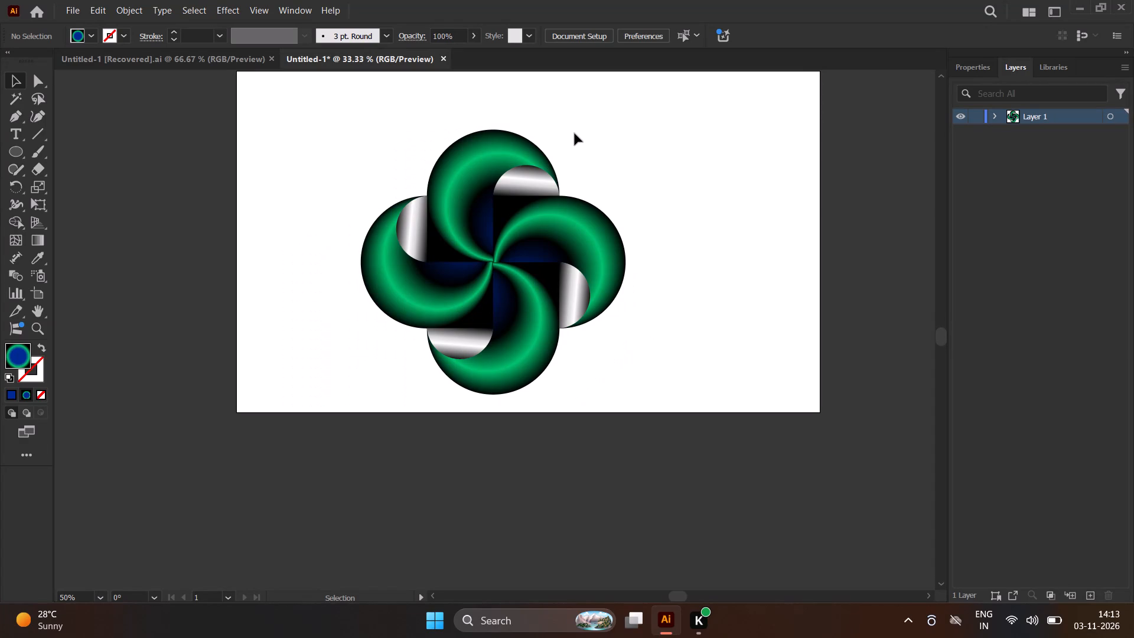
Open the recent clock file Untitled-1 [Recovered].ai.
click(40, 12)
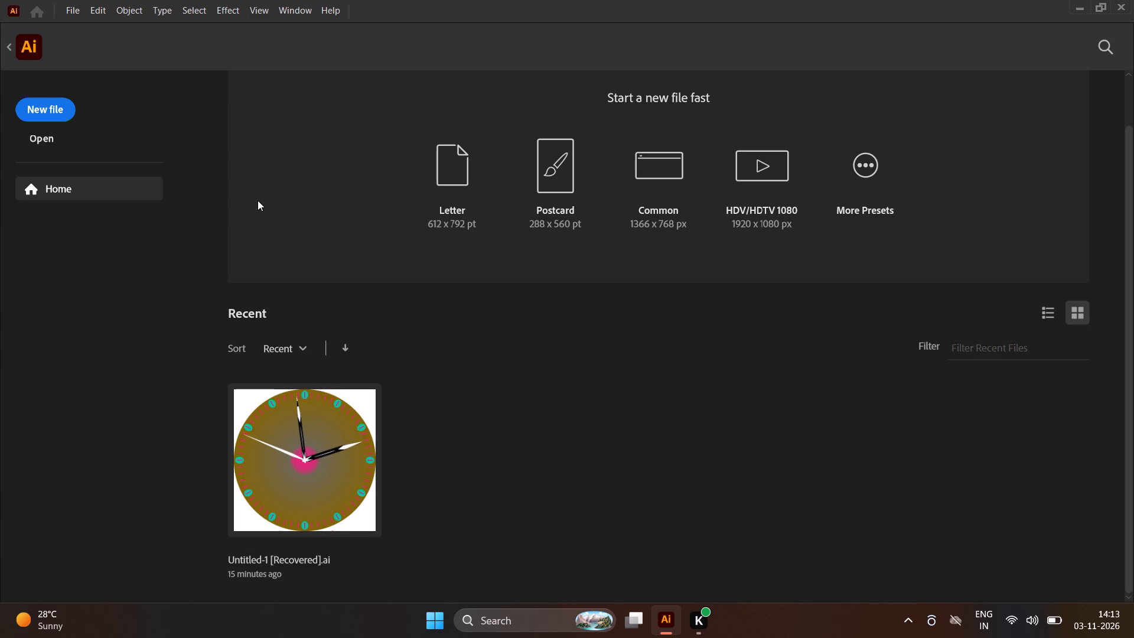
double_click(292, 420)
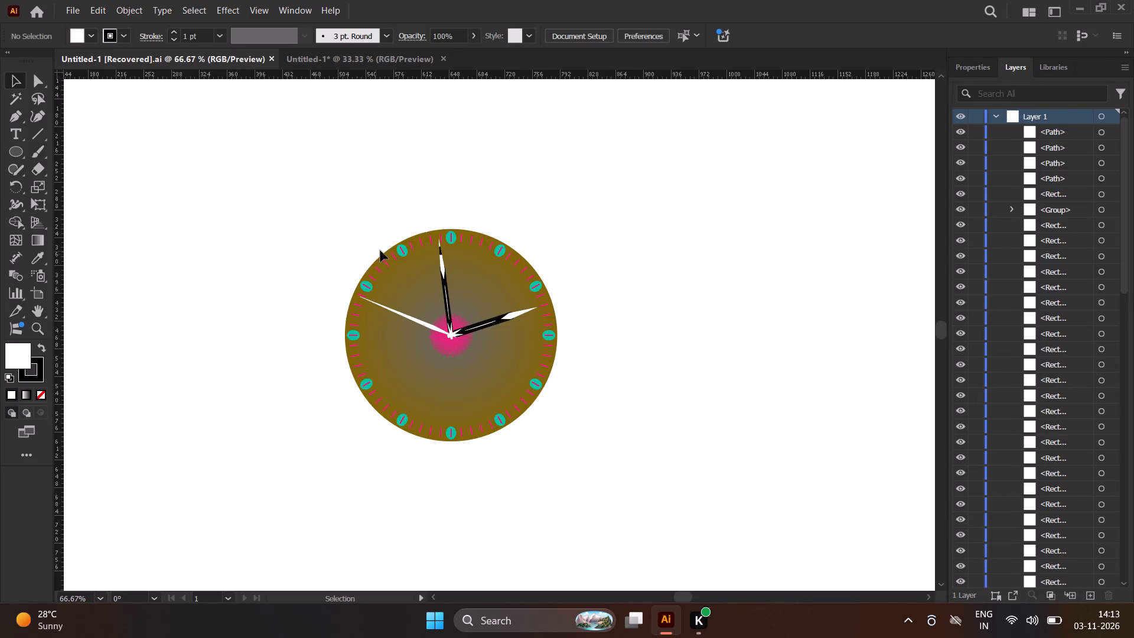
Delete the pink tick marks inside all twelve teal hour dots of the clock, keeping the dots and minute ticks.
scroll(430, 245, up, 2)
click(369, 255)
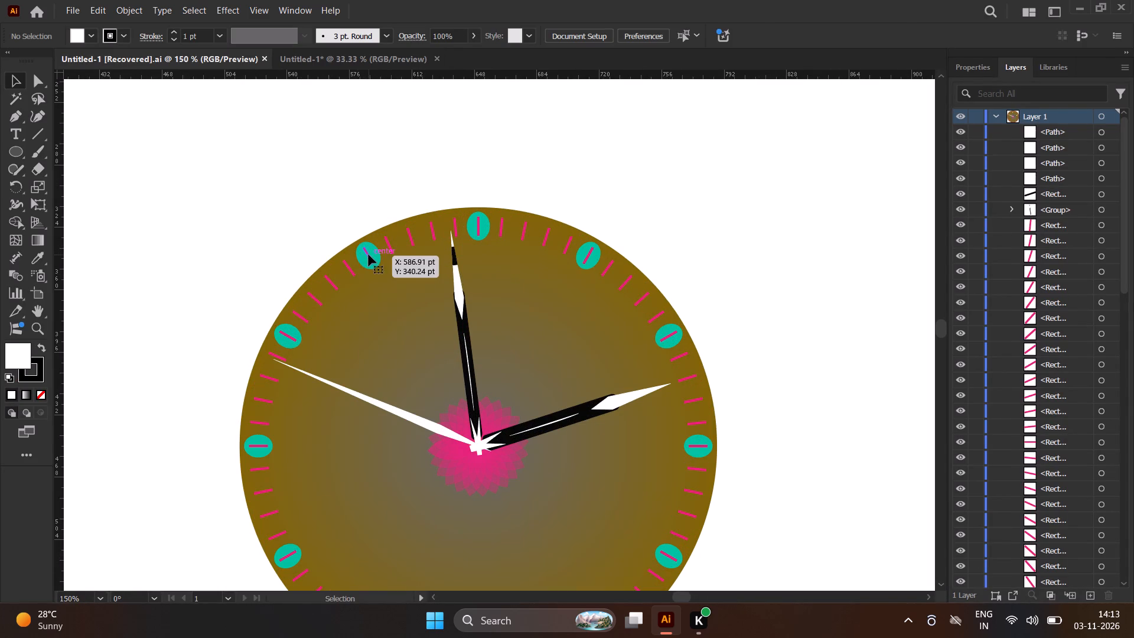
shift+click(480, 221)
shift+click(591, 252)
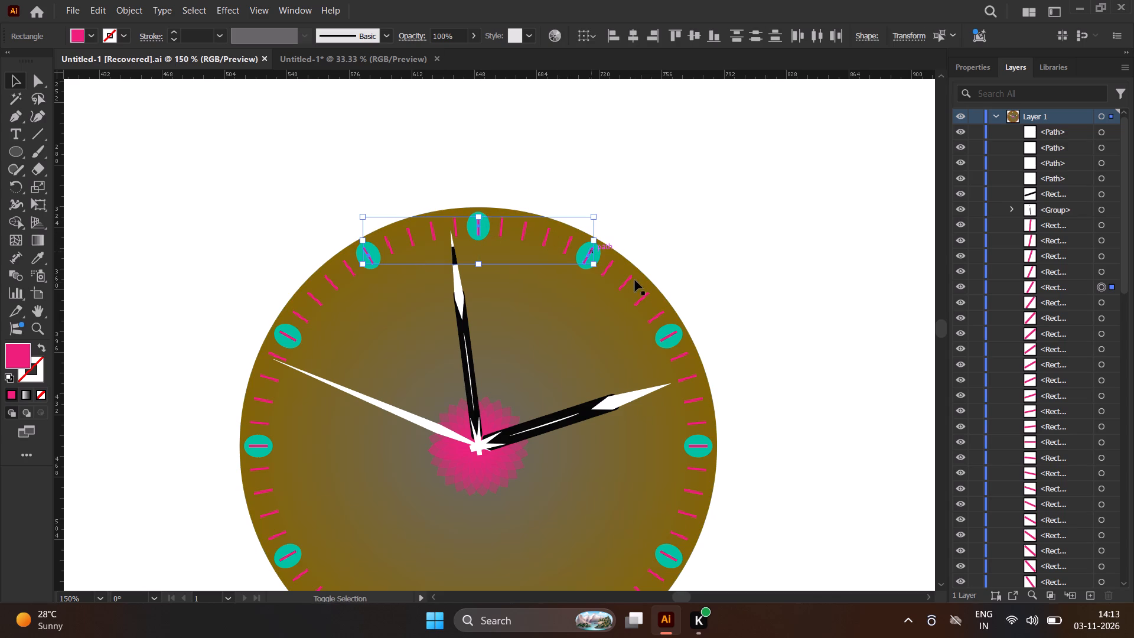
shift+click(673, 335)
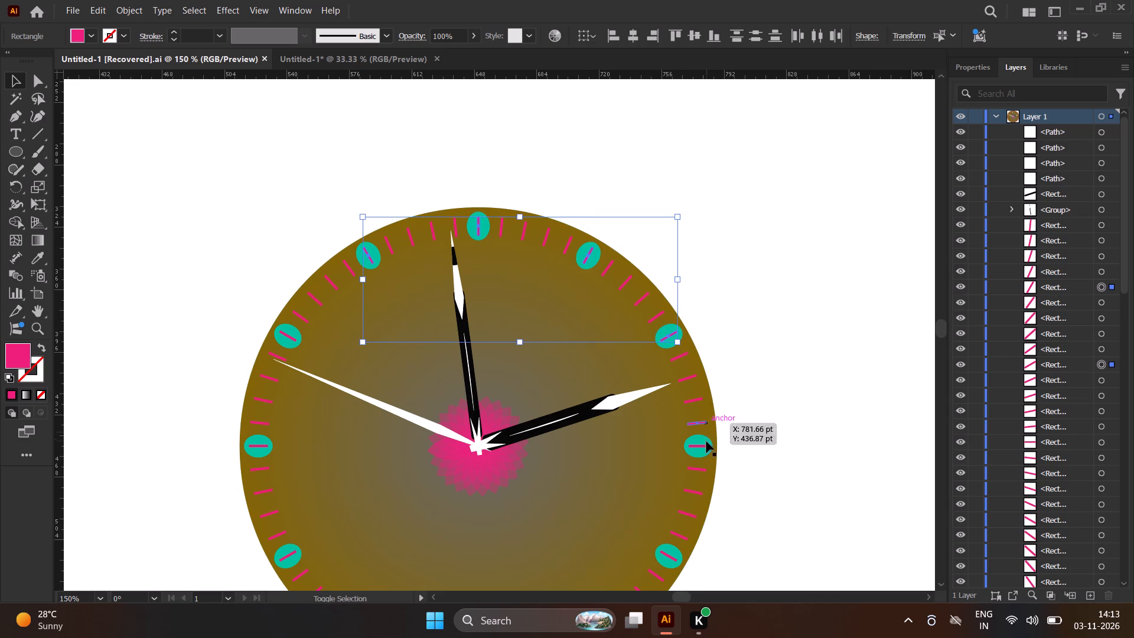
shift+click(703, 445)
shift+click(668, 555)
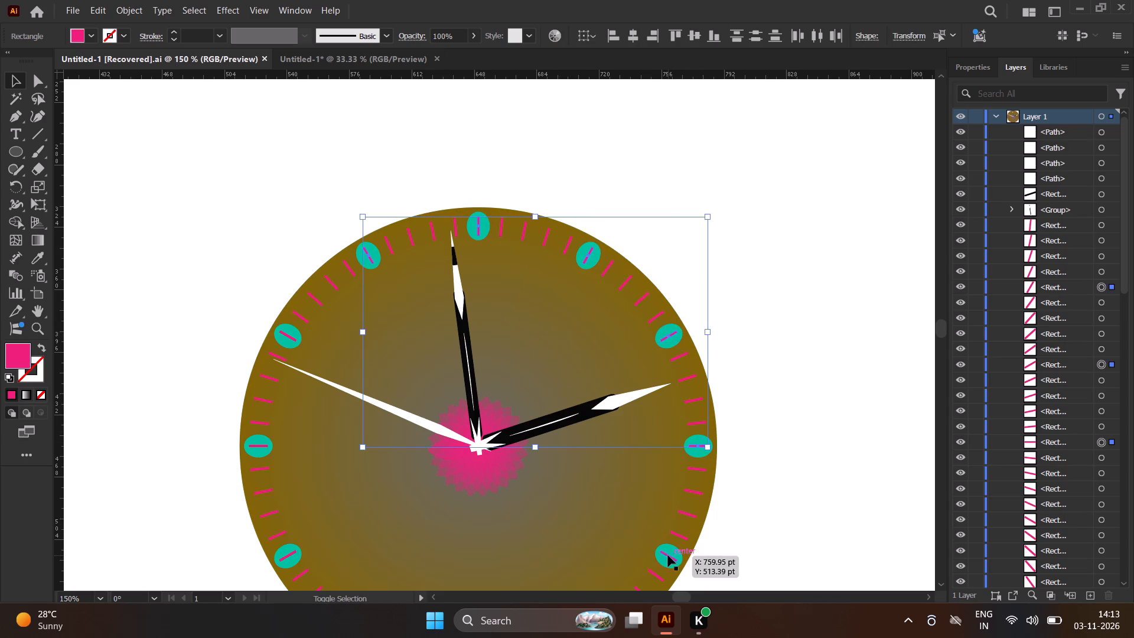
shift+scroll(650, 470, down, 1)
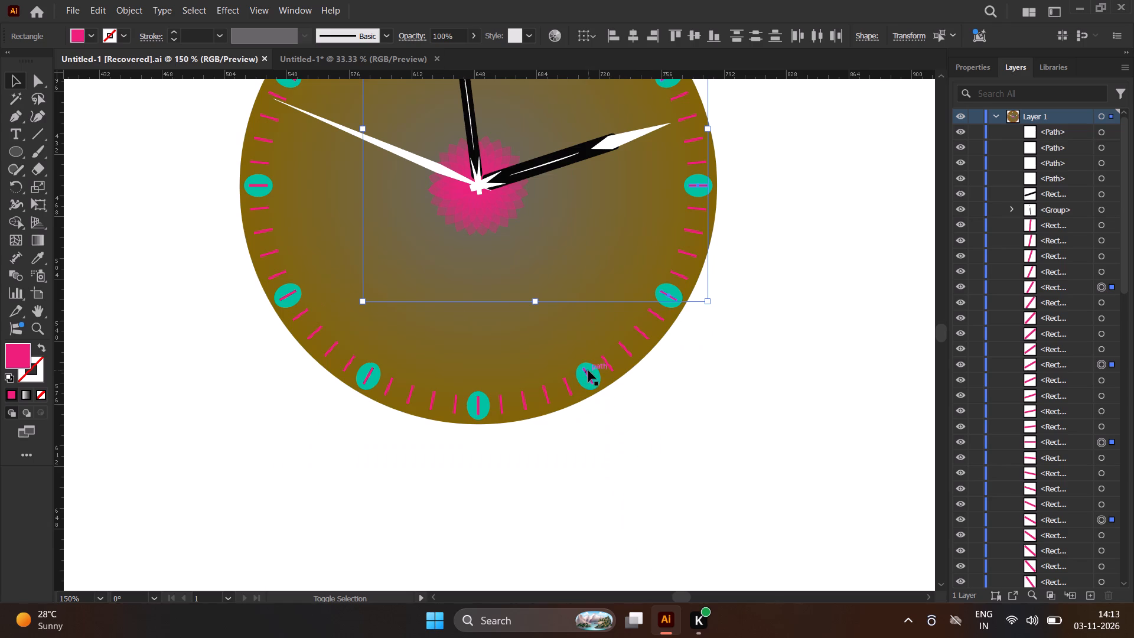
shift+click(587, 373)
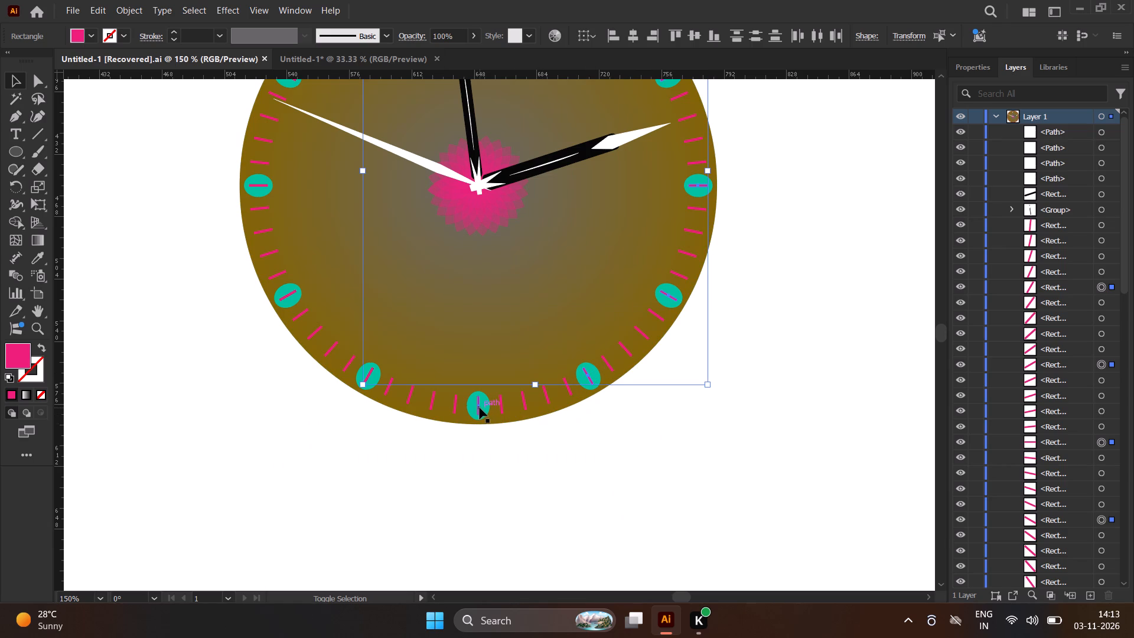
shift+click(480, 408)
shift+click(367, 377)
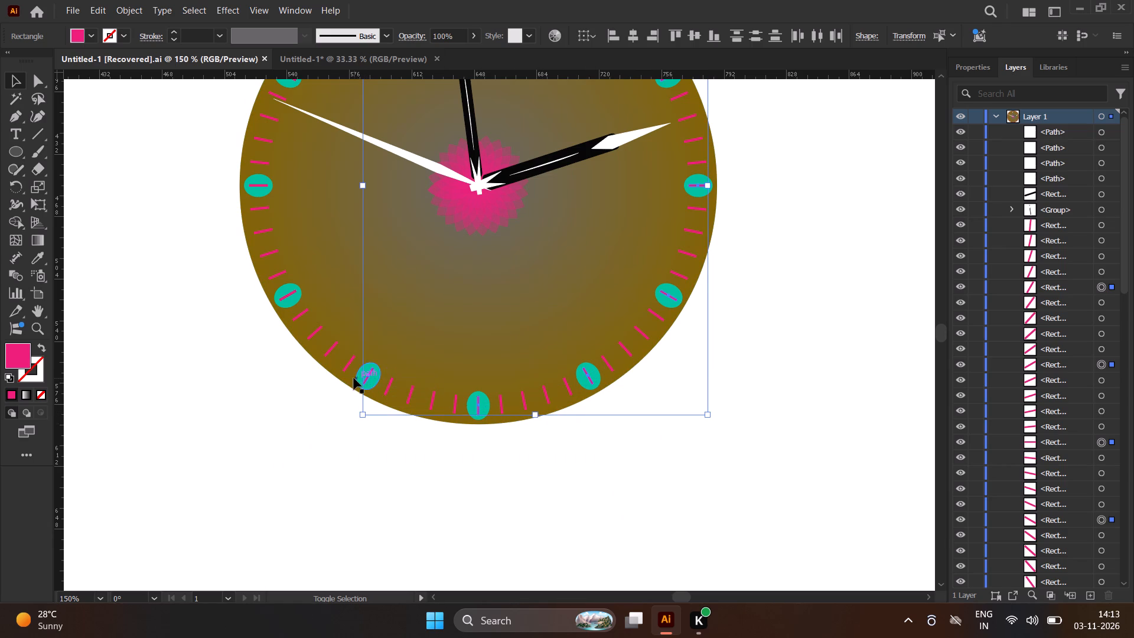
shift+click(368, 375)
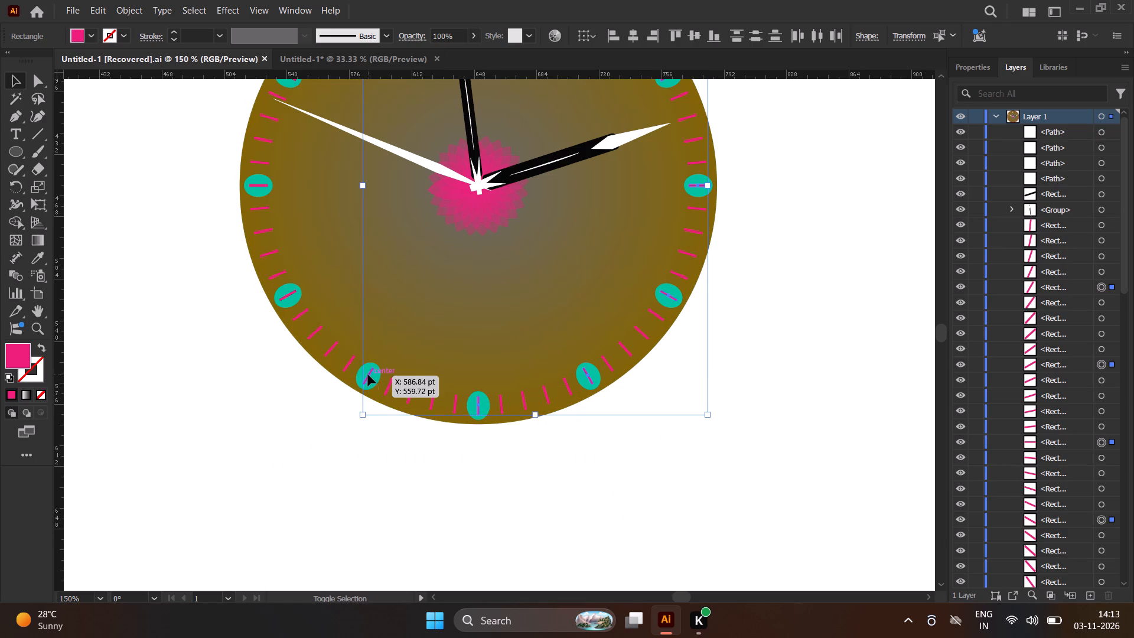
shift+click(370, 377)
shift+click(289, 294)
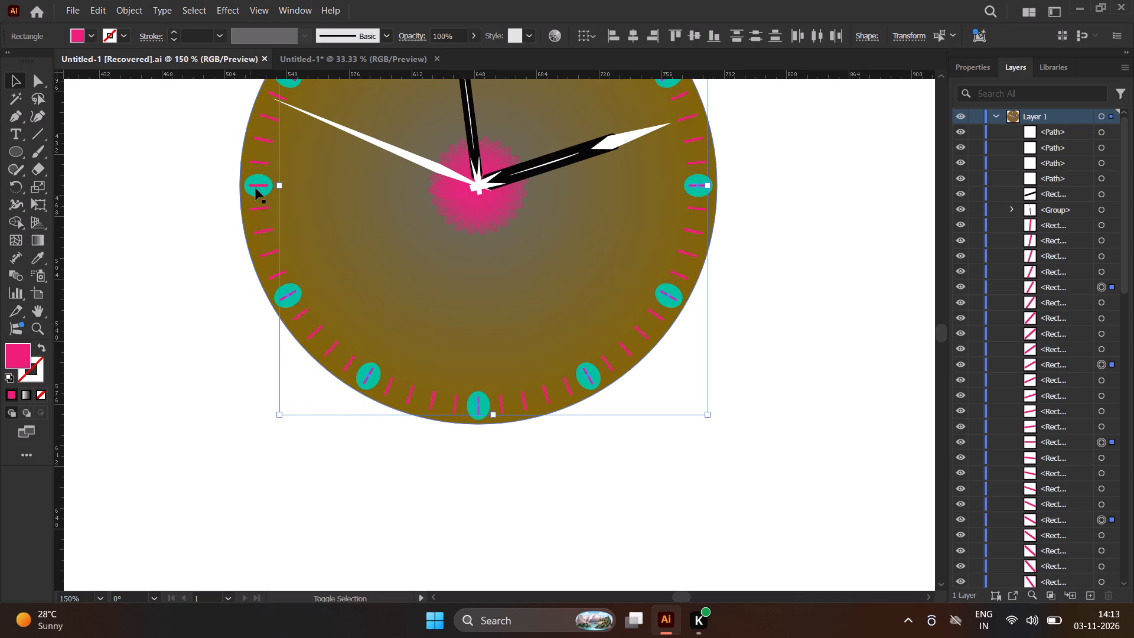
shift+click(259, 186)
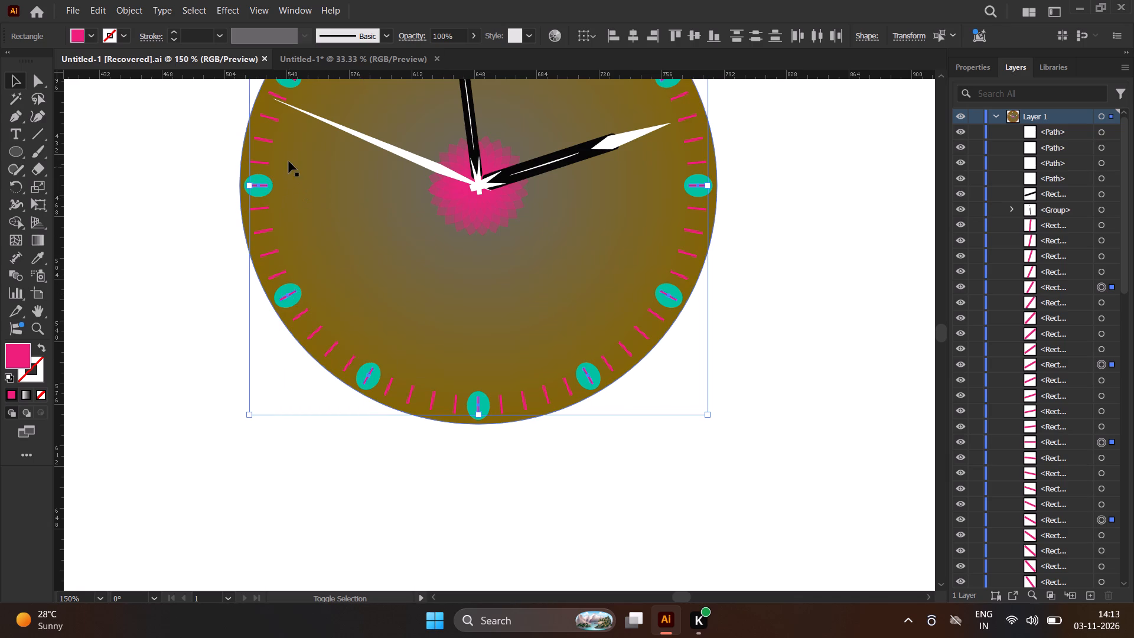
shift+scroll(253, 249, down, 1)
shift+scroll(321, 345, down, 1)
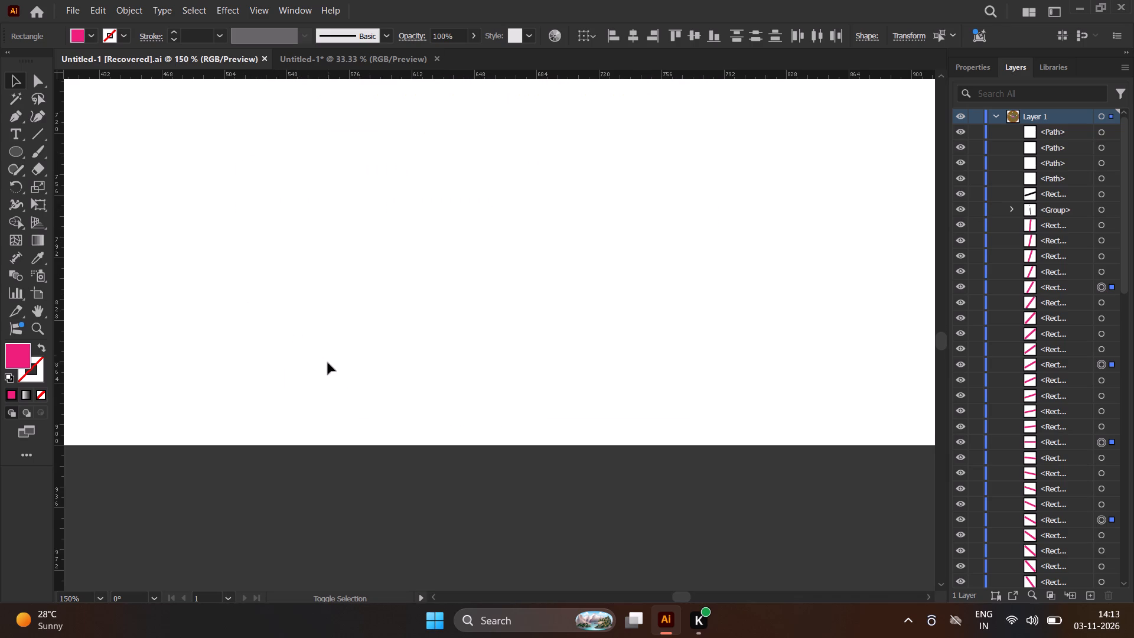
shift+scroll(346, 298, down, 2)
shift+scroll(367, 227, down, 3)
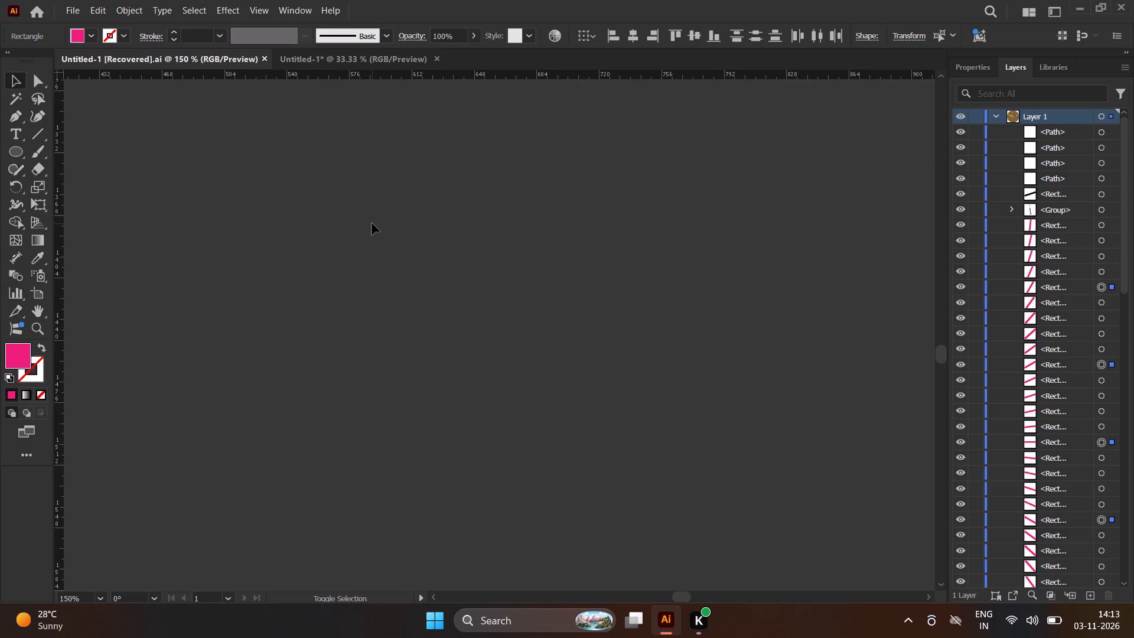
shift+scroll(372, 223, down, 8)
shift+scroll(373, 222, up, 7)
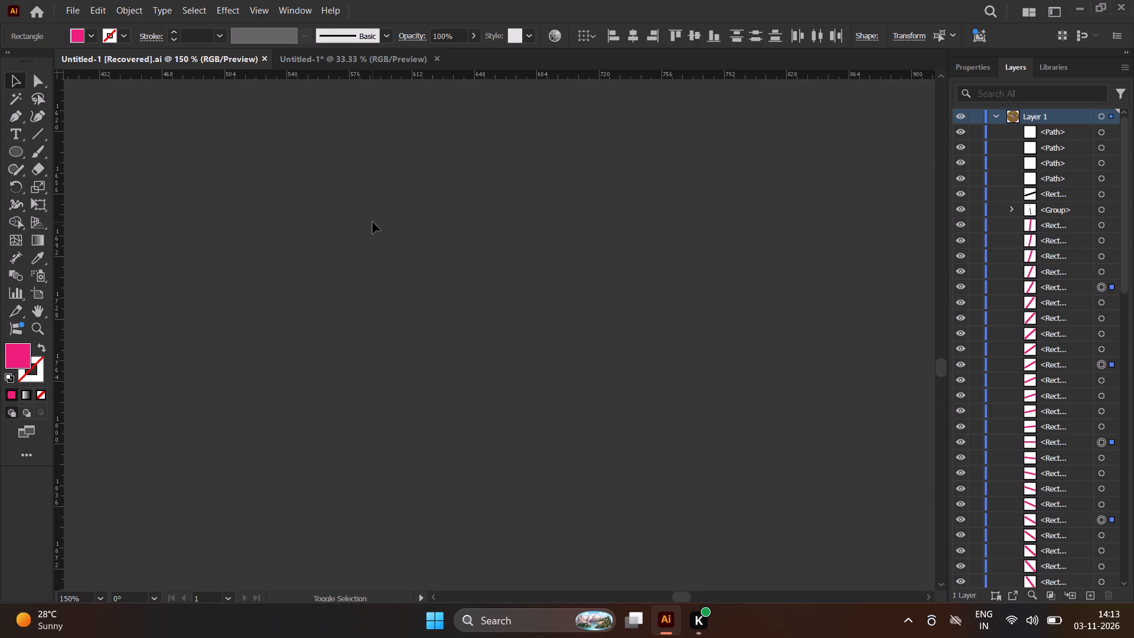
shift+scroll(373, 222, up, 8)
shift+scroll(373, 222, down, 1)
shift+scroll(373, 222, up, 2)
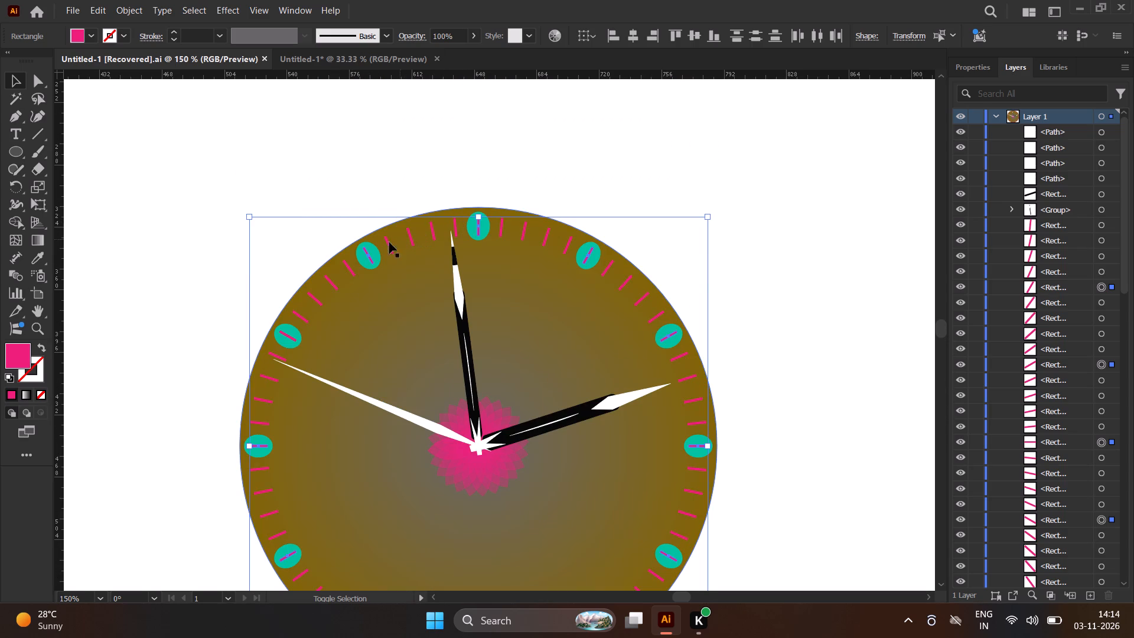
shift+click(288, 335)
key(Delete)
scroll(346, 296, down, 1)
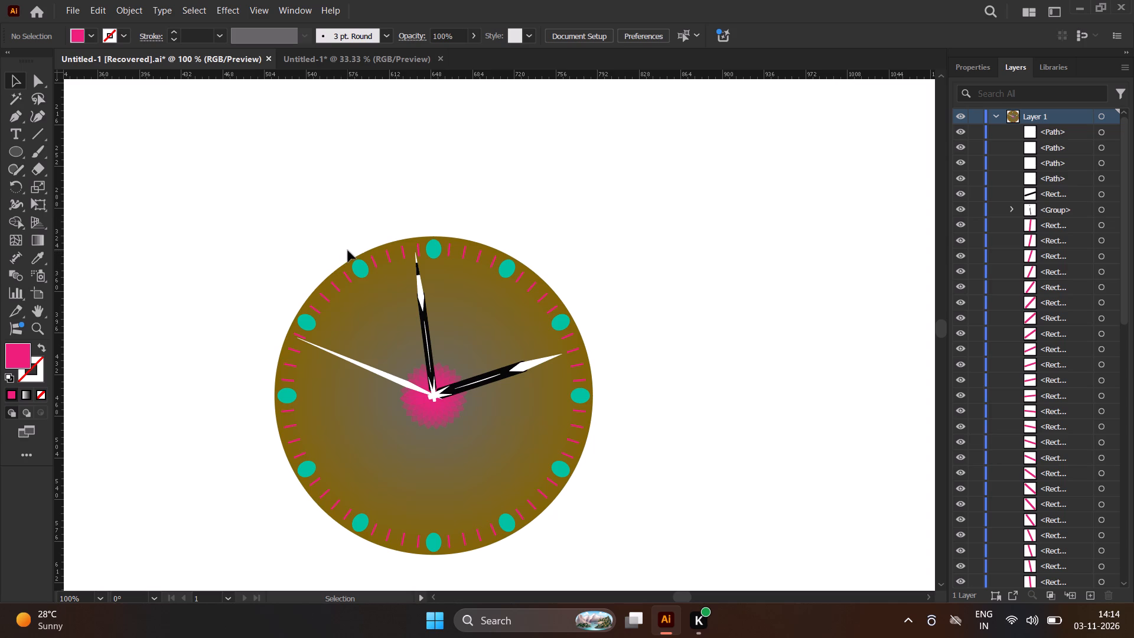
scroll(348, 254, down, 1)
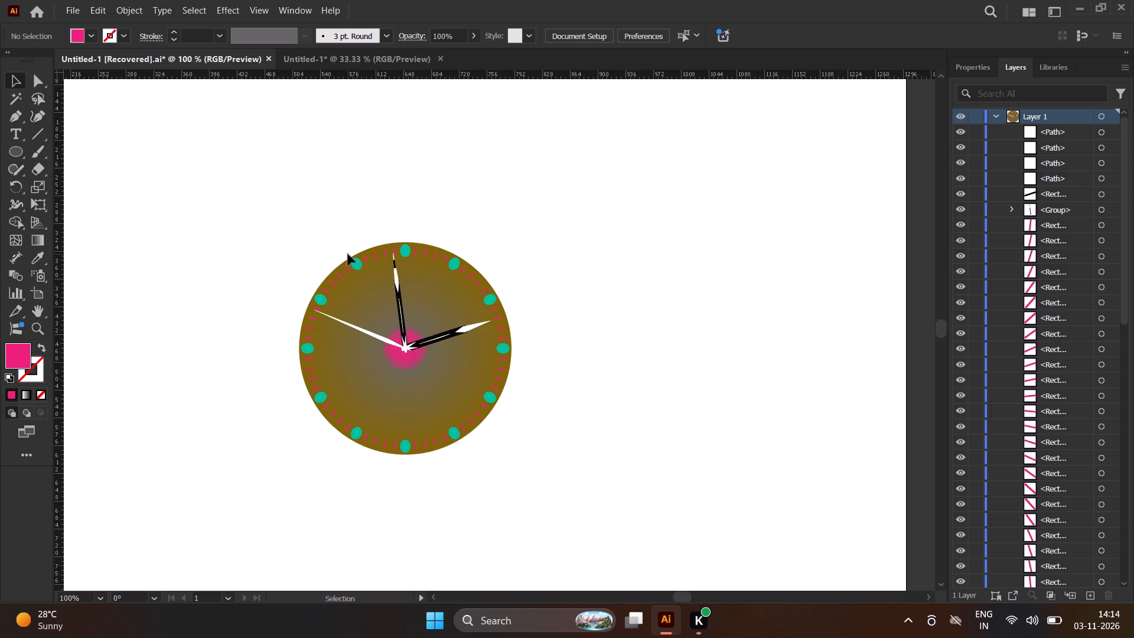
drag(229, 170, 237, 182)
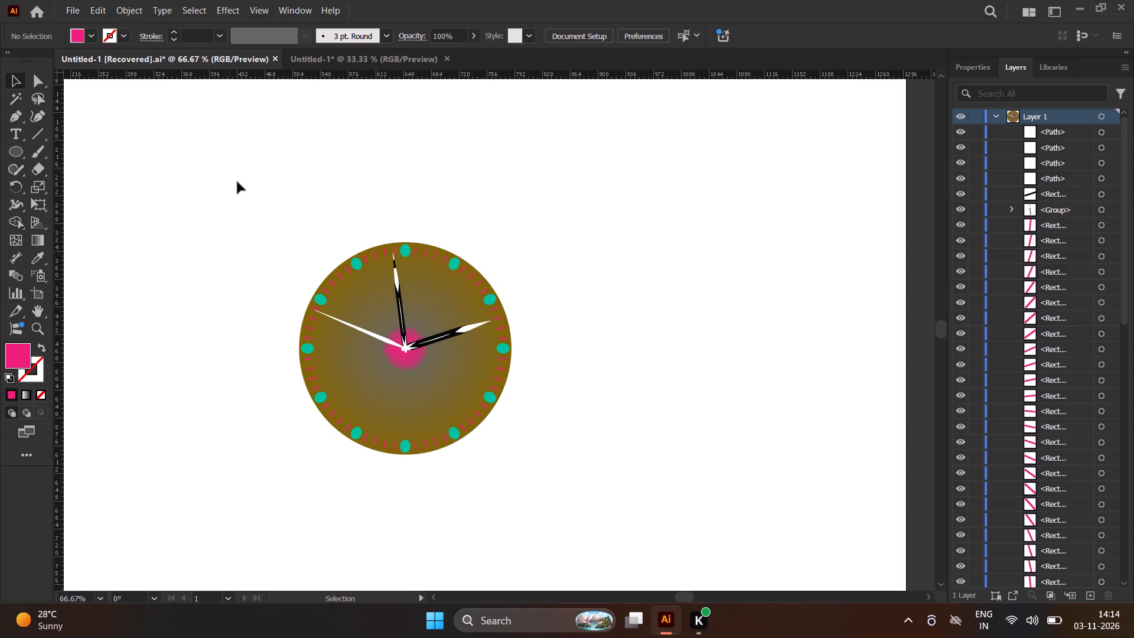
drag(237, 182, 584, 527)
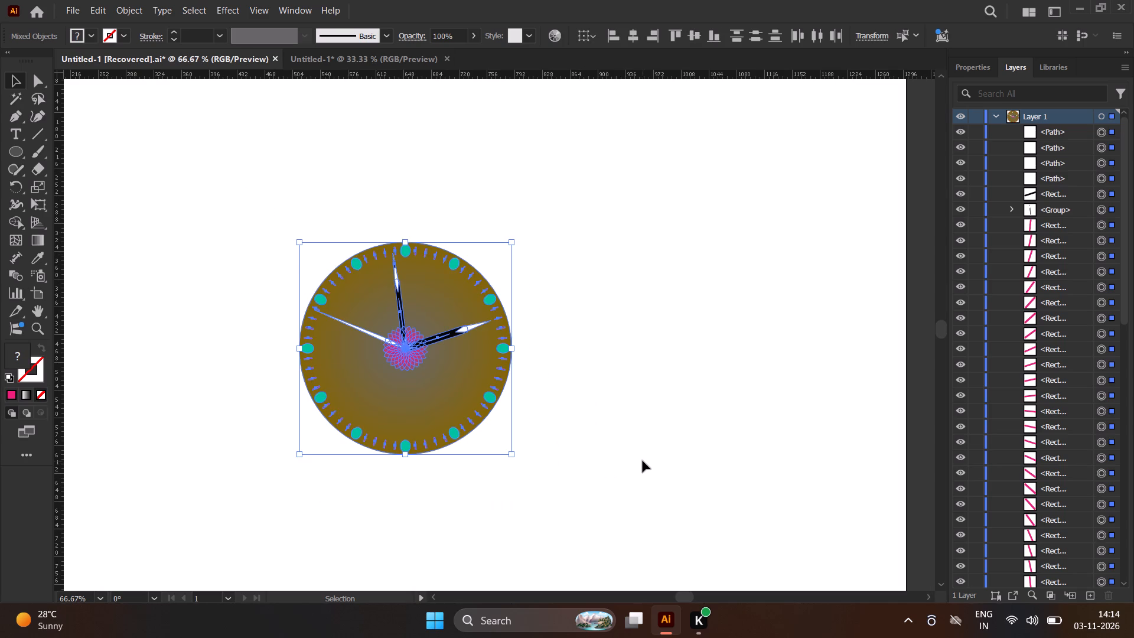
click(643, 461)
Draw a pink circle about 300 pt in diameter from the clock's centre, extending slightly beyond the clock face's edge.
scroll(581, 459, down, 1)
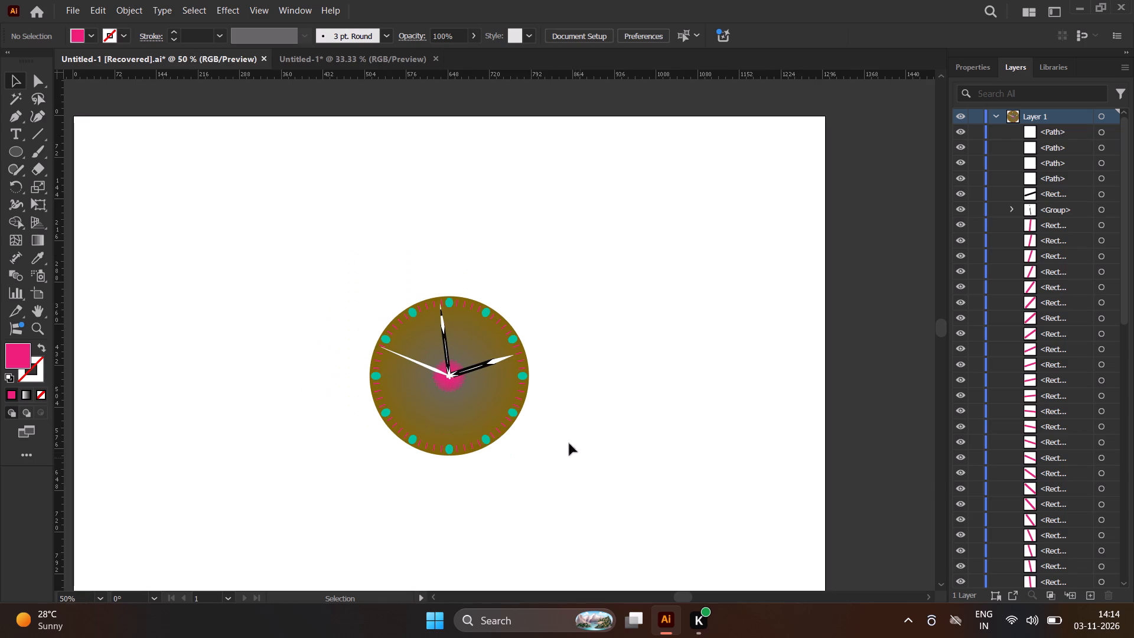
scroll(514, 108, down, 1)
scroll(526, 303, up, 1)
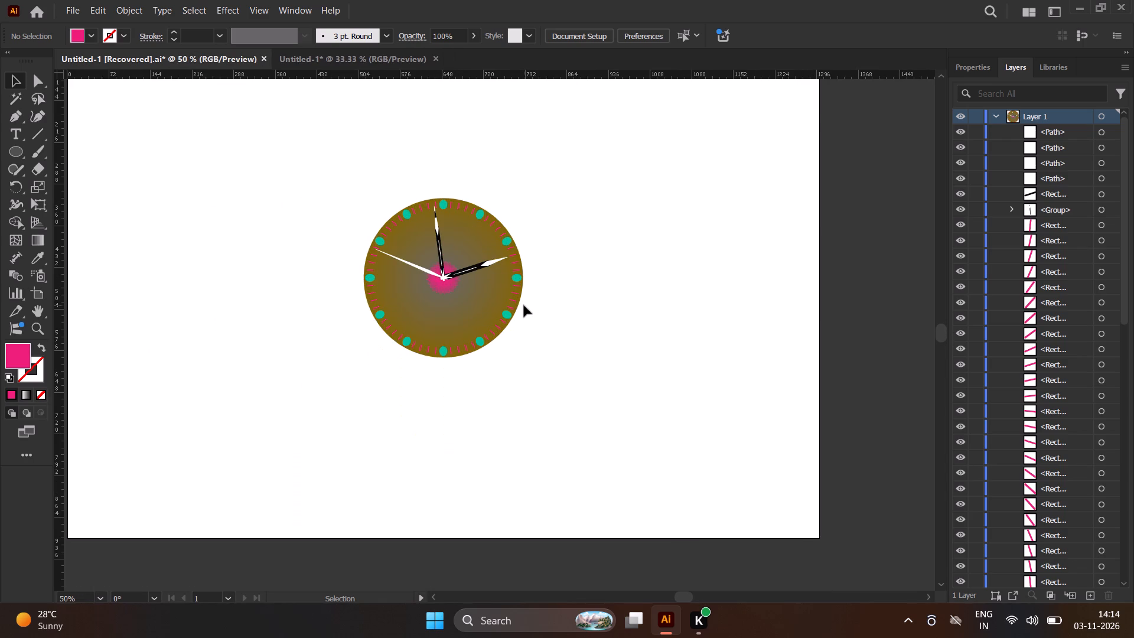
scroll(524, 305, up, 1)
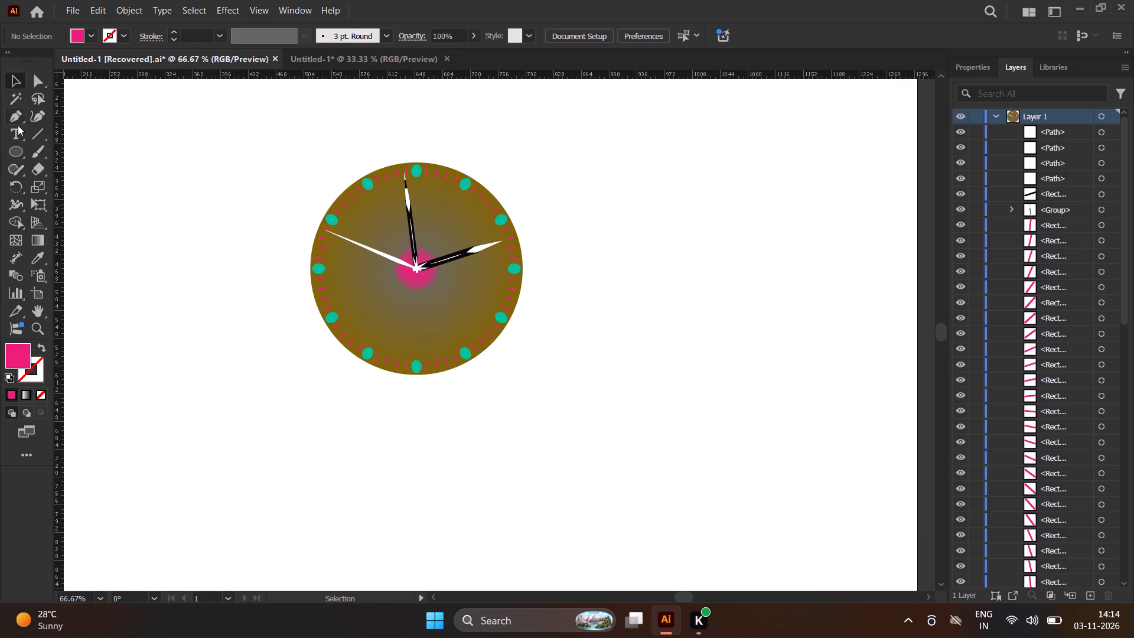
click(14, 157)
scroll(416, 269, up, 3)
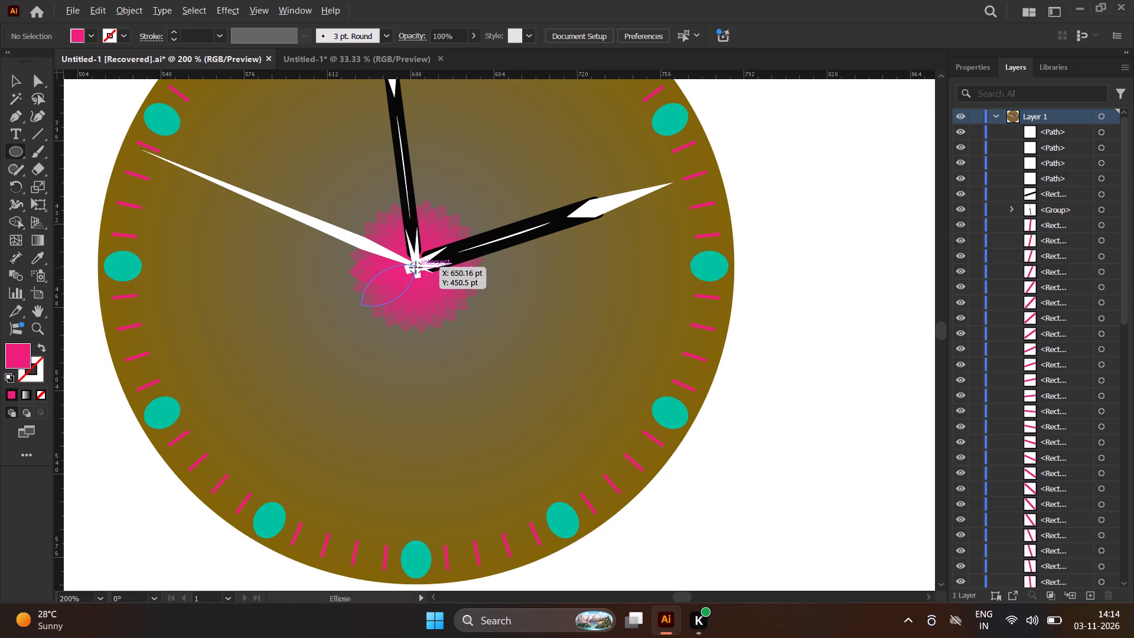
alt+shift+drag(416, 268, 420, 271)
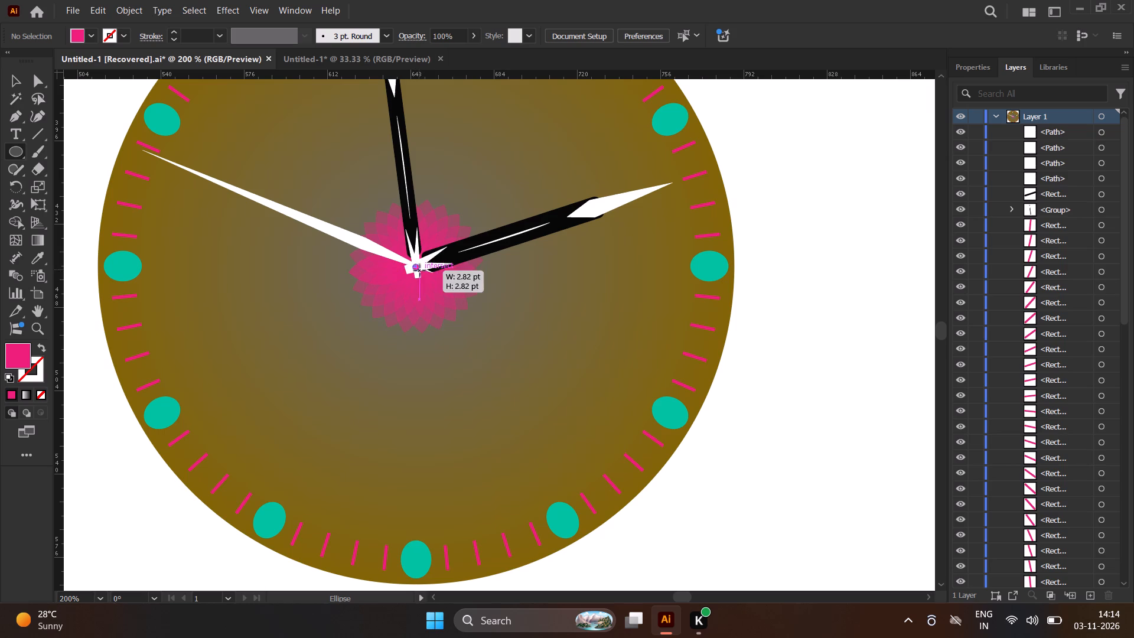
alt+shift+drag(420, 271, 641, 364)
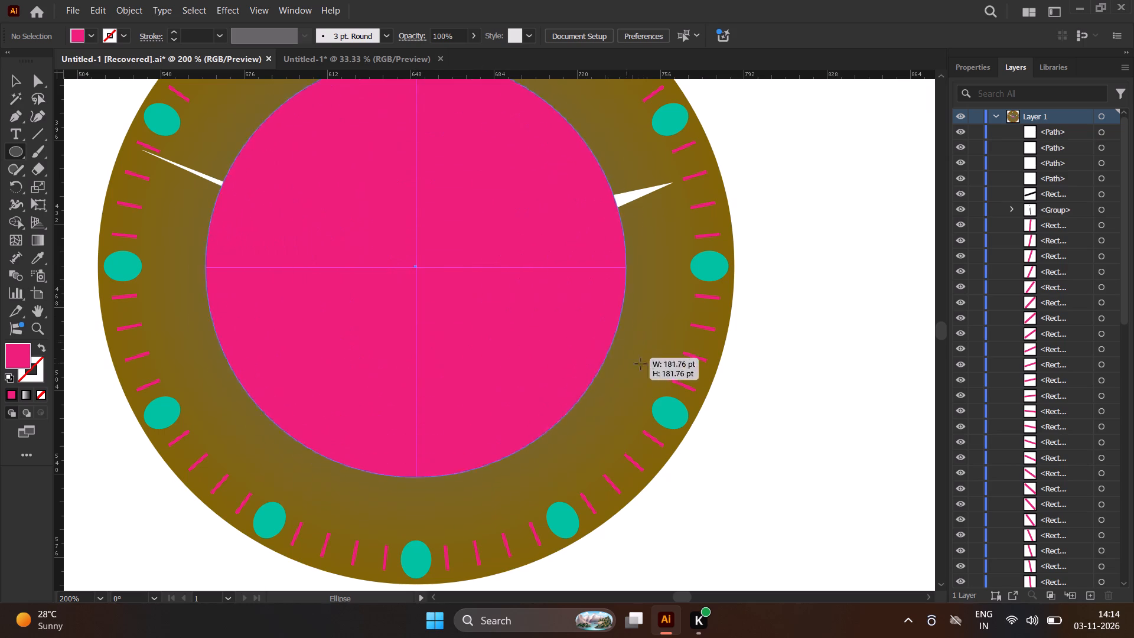
alt+shift+drag(641, 364, 744, 403)
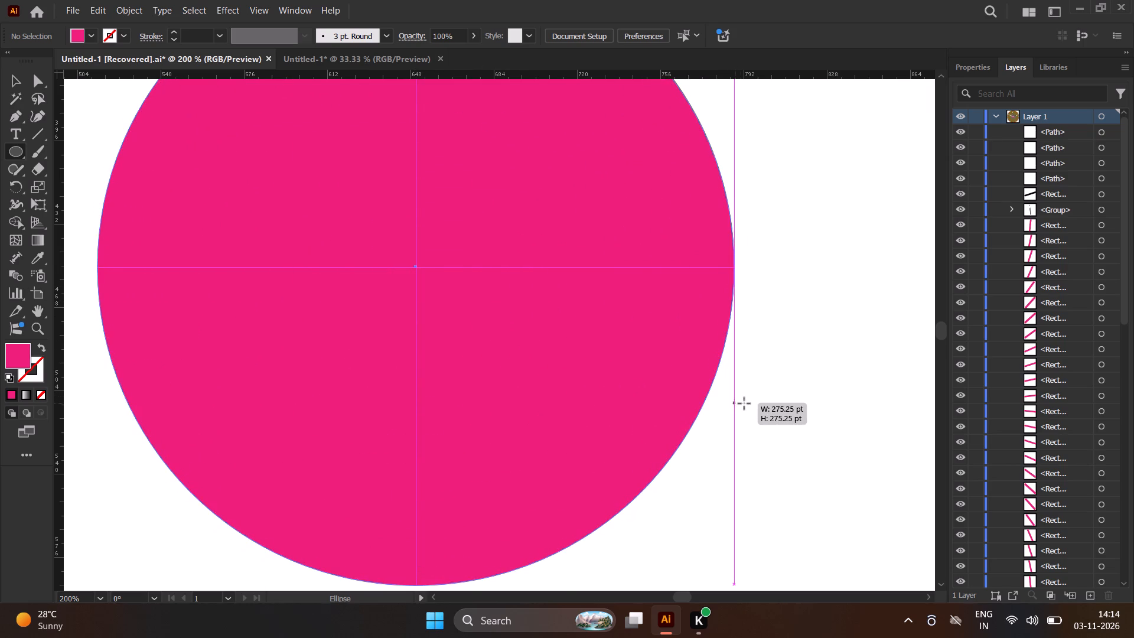
alt+shift+drag(744, 403, 771, 415)
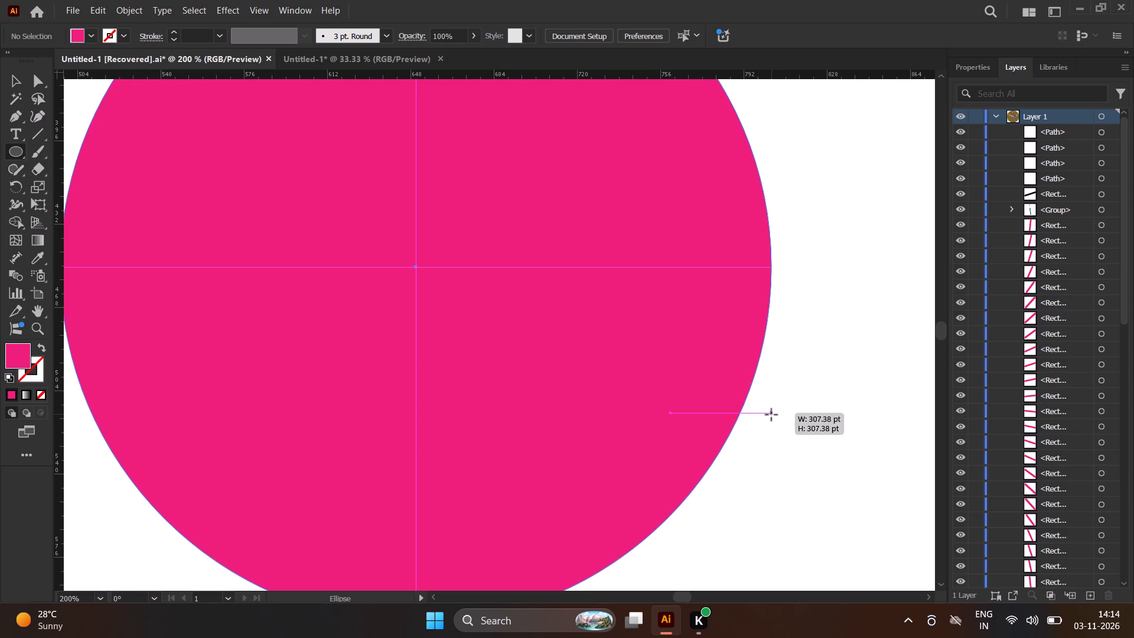
alt+shift+drag(771, 415, 764, 419)
alt+shift+click(764, 420)
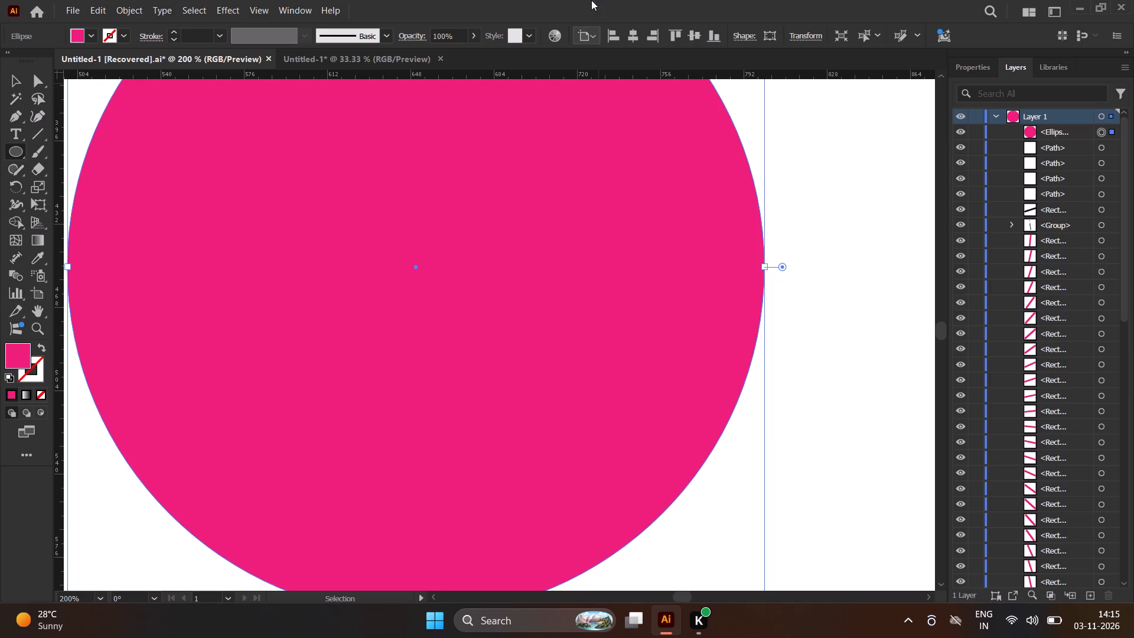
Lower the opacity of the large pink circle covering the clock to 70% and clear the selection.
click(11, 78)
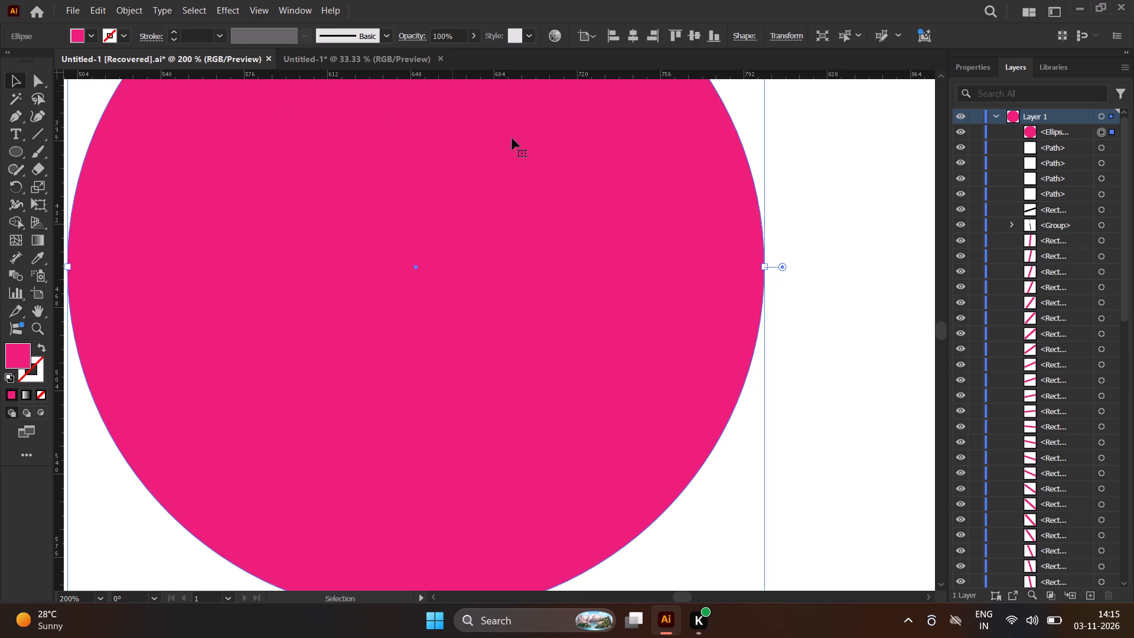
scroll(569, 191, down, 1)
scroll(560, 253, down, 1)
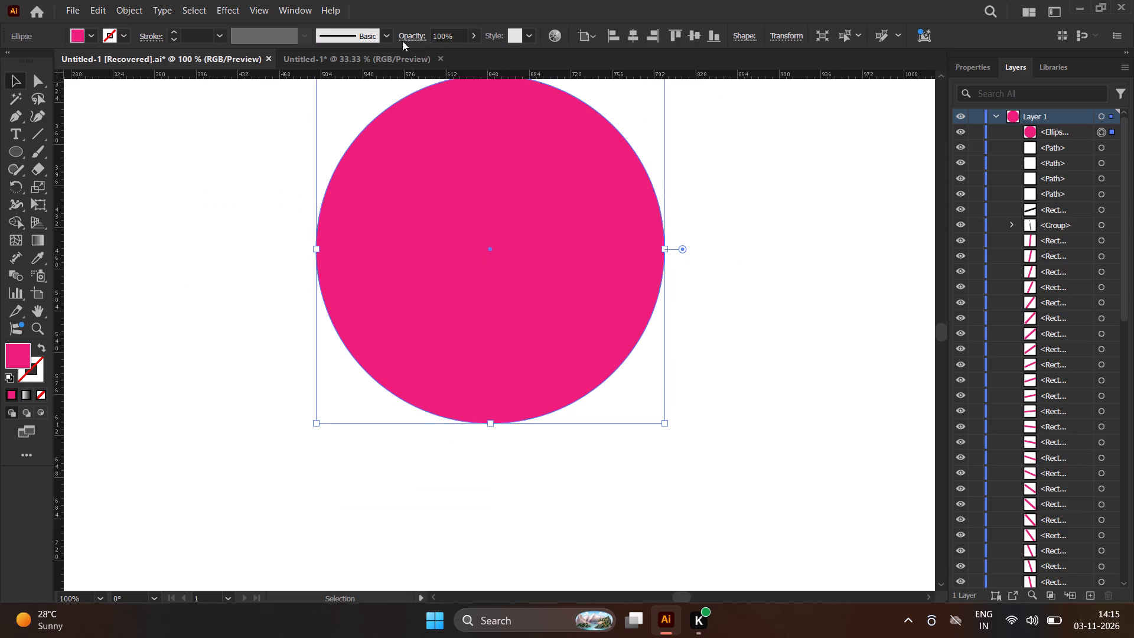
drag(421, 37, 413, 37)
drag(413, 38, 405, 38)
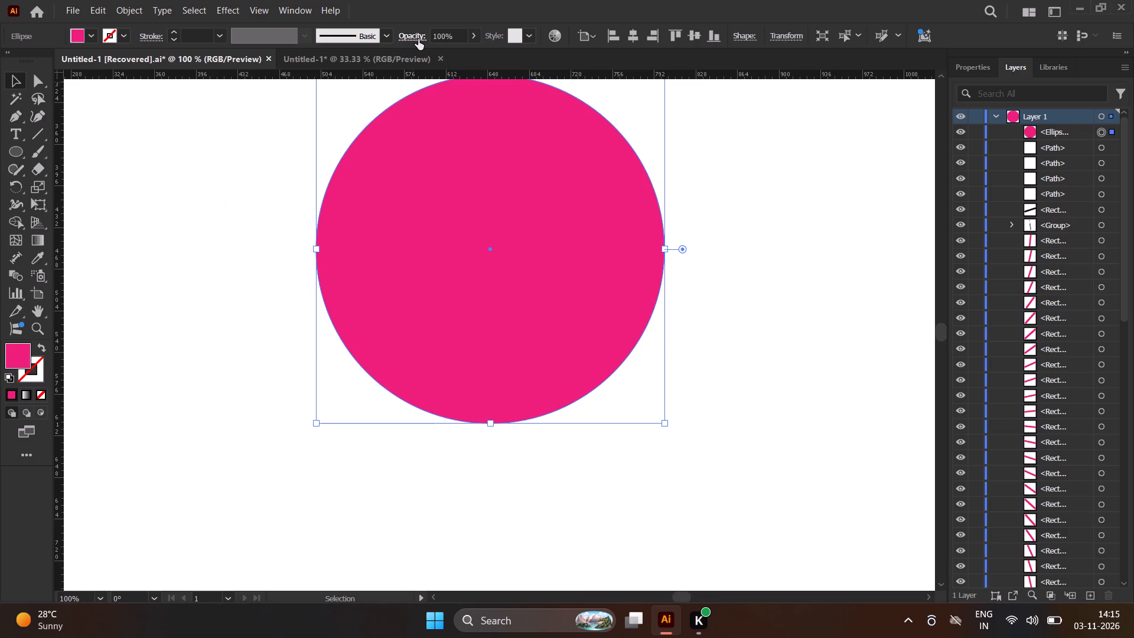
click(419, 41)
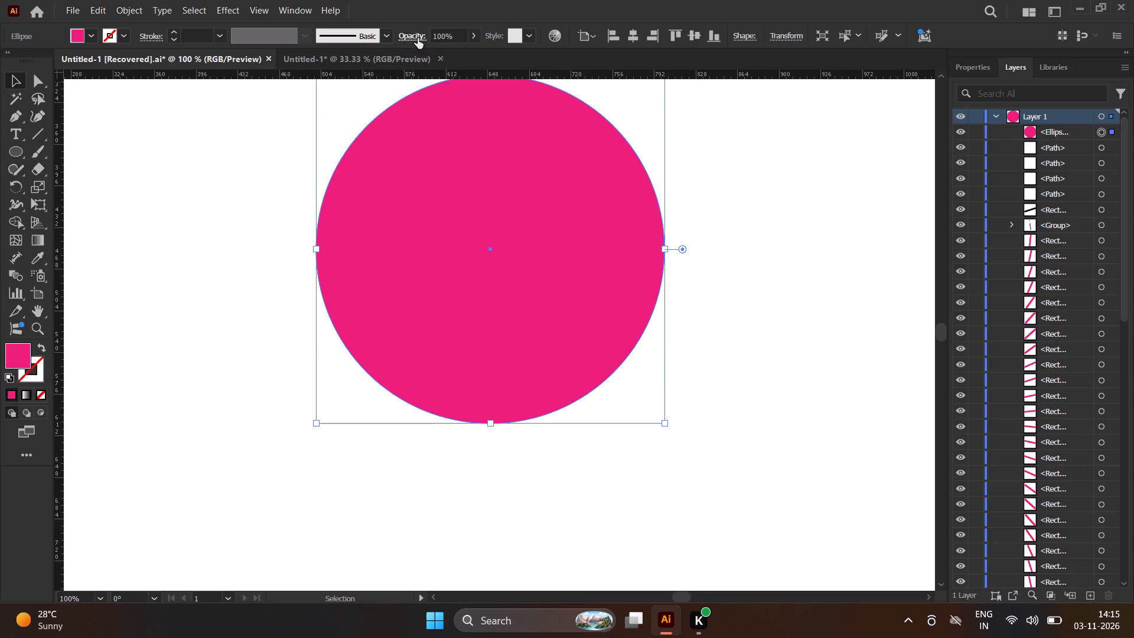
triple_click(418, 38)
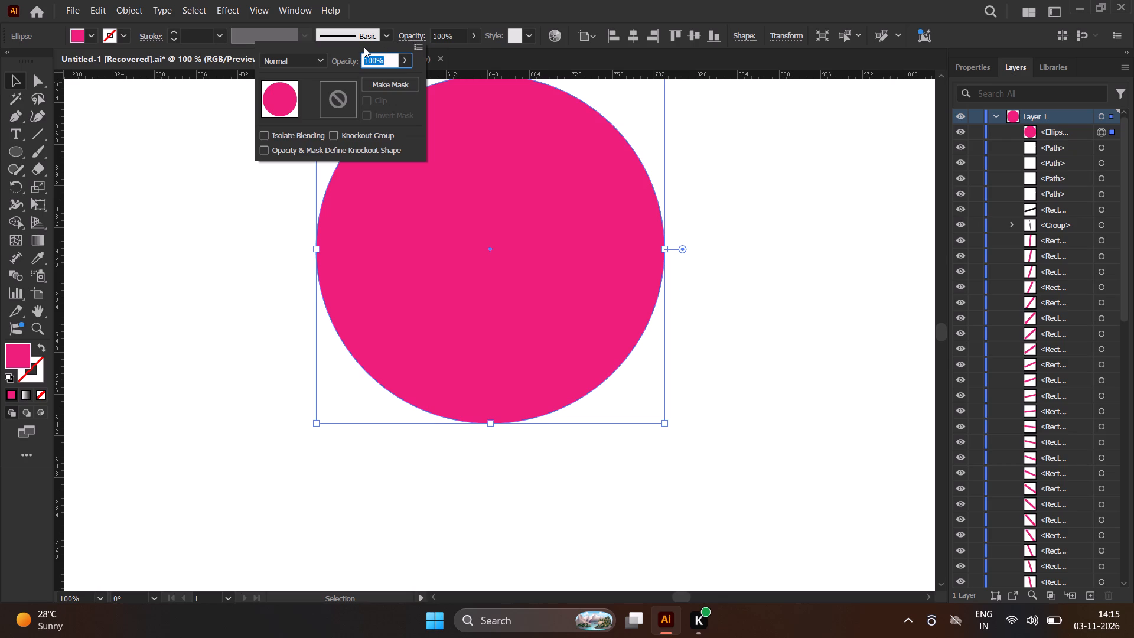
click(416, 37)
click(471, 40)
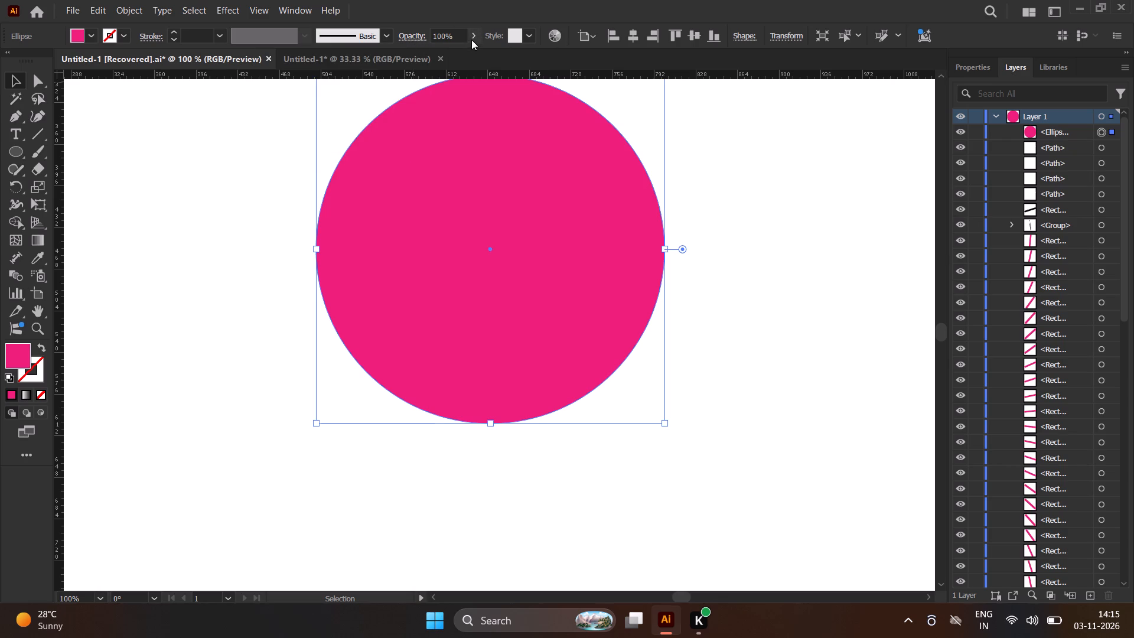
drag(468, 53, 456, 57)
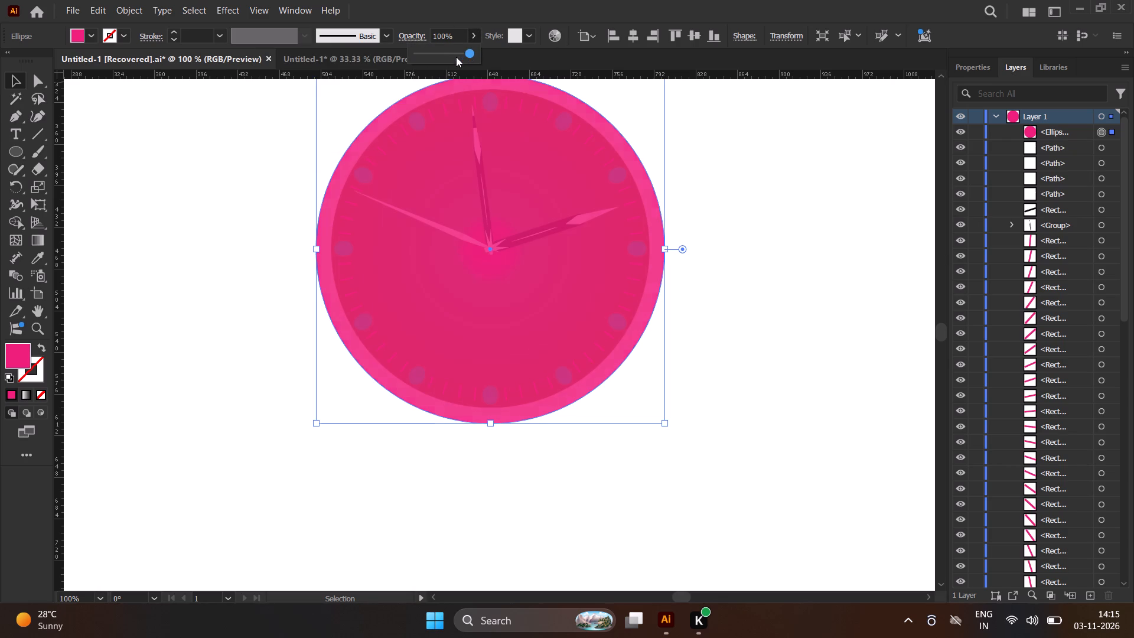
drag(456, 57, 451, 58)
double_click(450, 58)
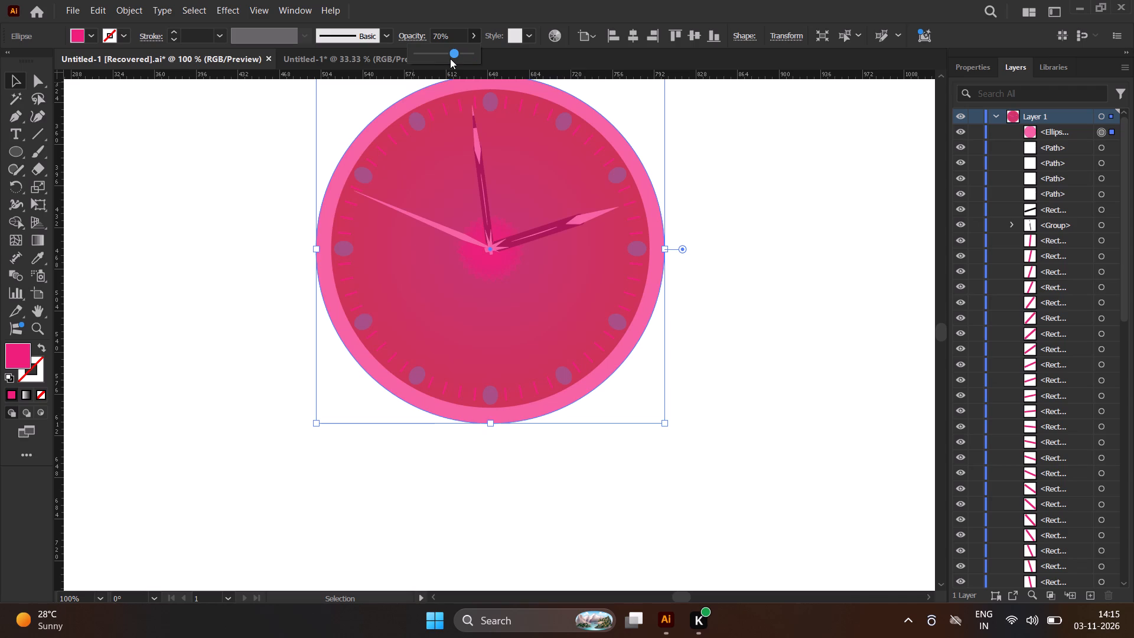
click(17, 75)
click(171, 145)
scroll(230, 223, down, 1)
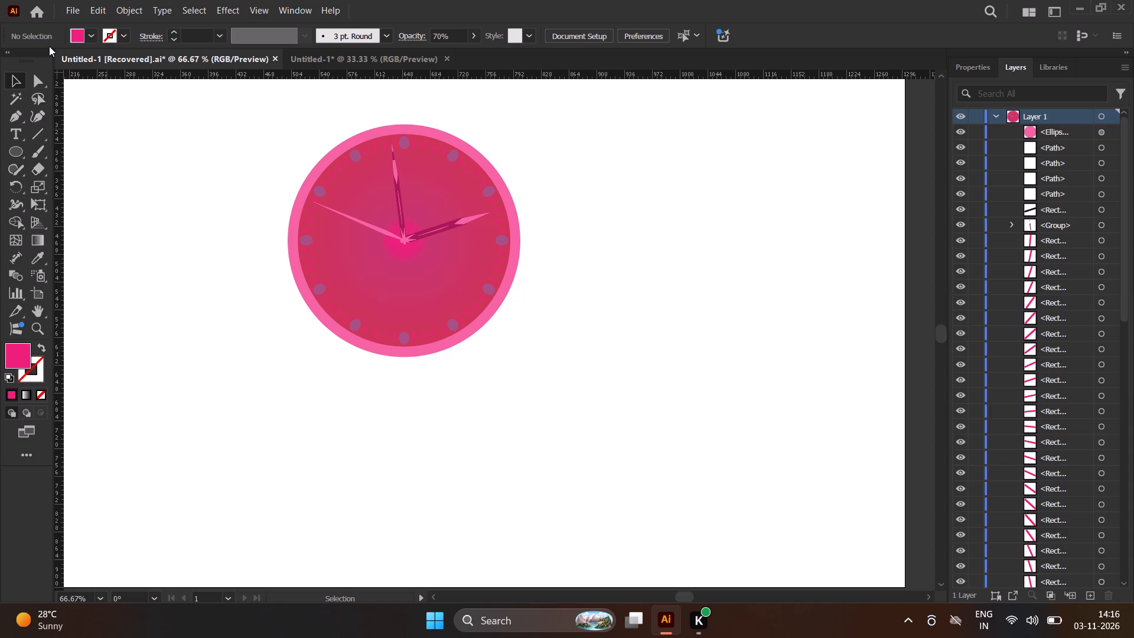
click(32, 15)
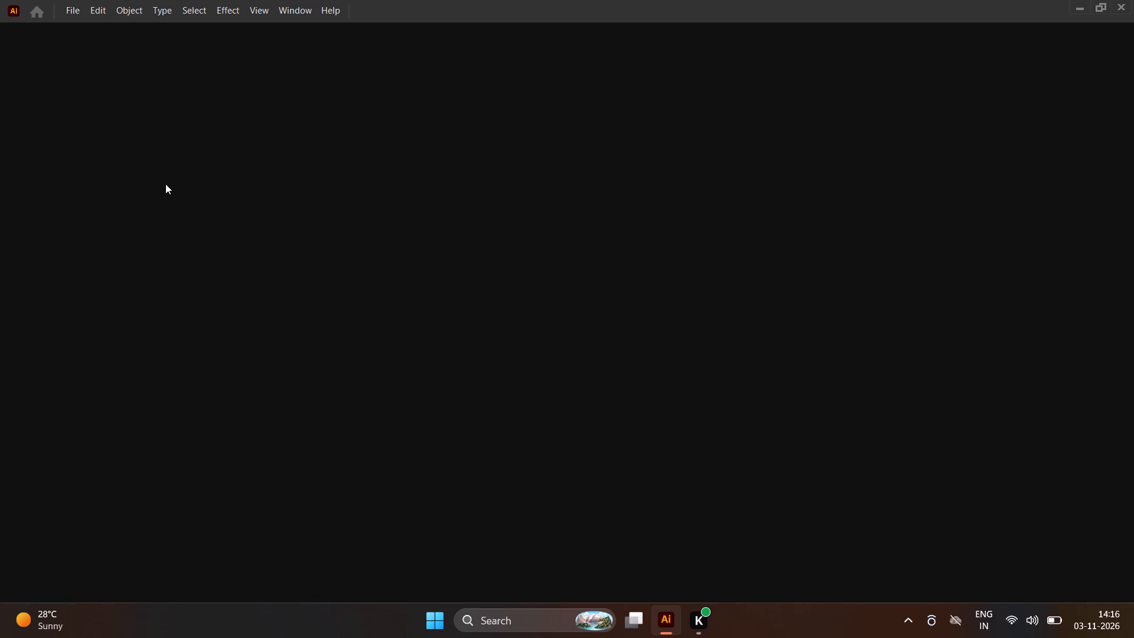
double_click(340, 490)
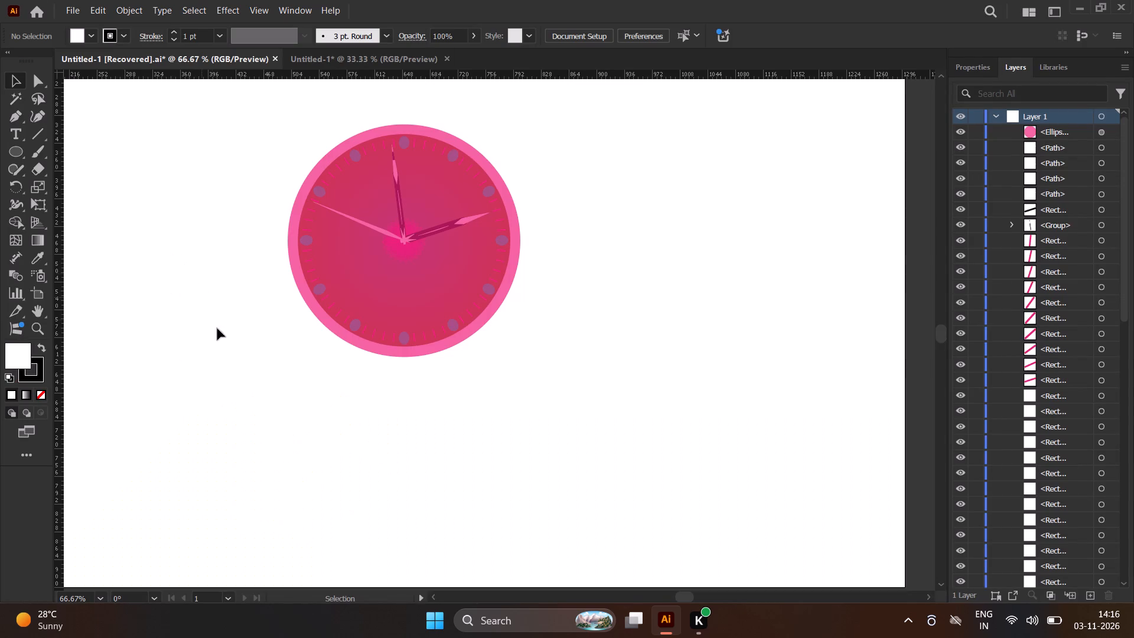
Move the large pink circle off the clock face to the empty area on the artboard's left side.
scroll(315, 380, down, 1)
click(390, 302)
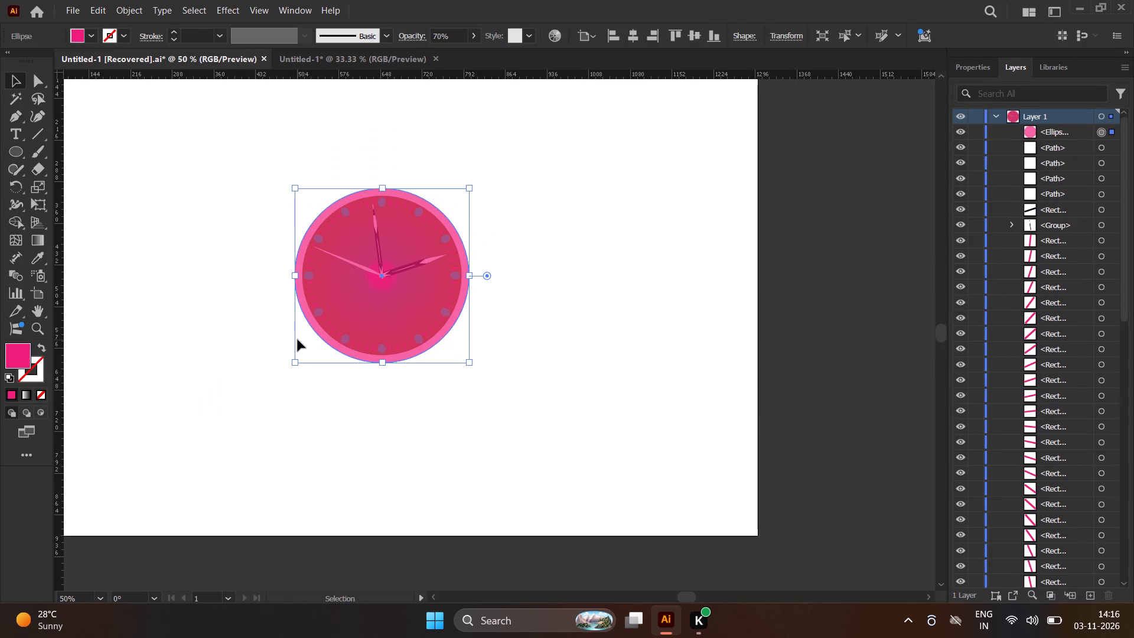
drag(382, 313, 587, 300)
drag(588, 300, 607, 300)
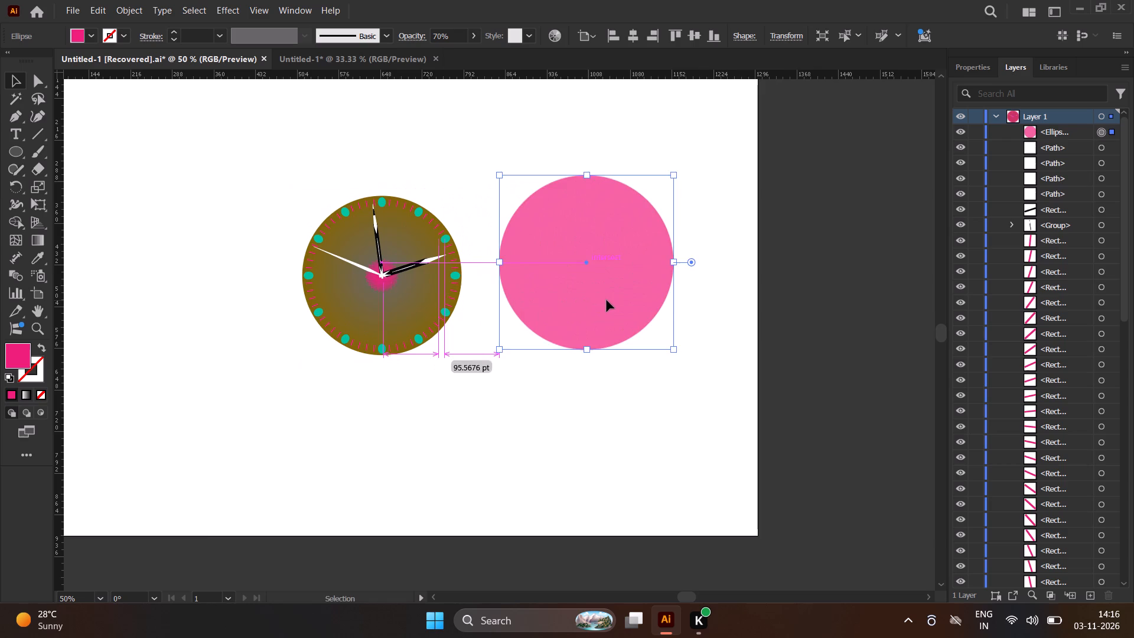
drag(607, 300, 617, 300)
scroll(617, 300, down, 2)
drag(622, 293, 439, 295)
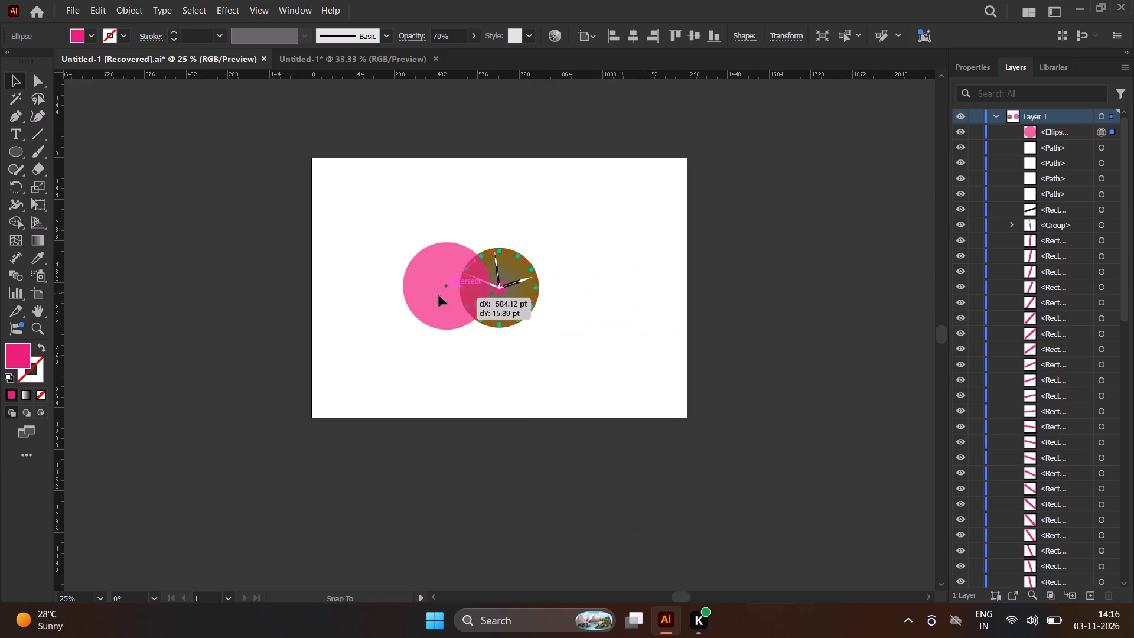
drag(439, 295, 389, 293)
scroll(362, 300, up, 3)
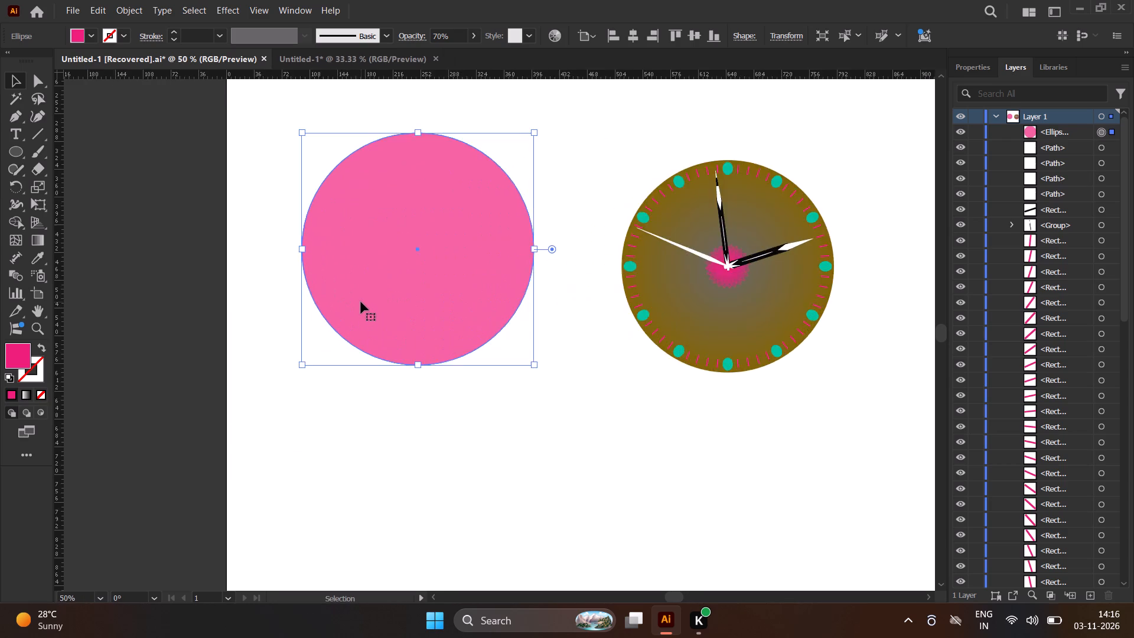
scroll(361, 302, up, 2)
scroll(361, 302, down, 2)
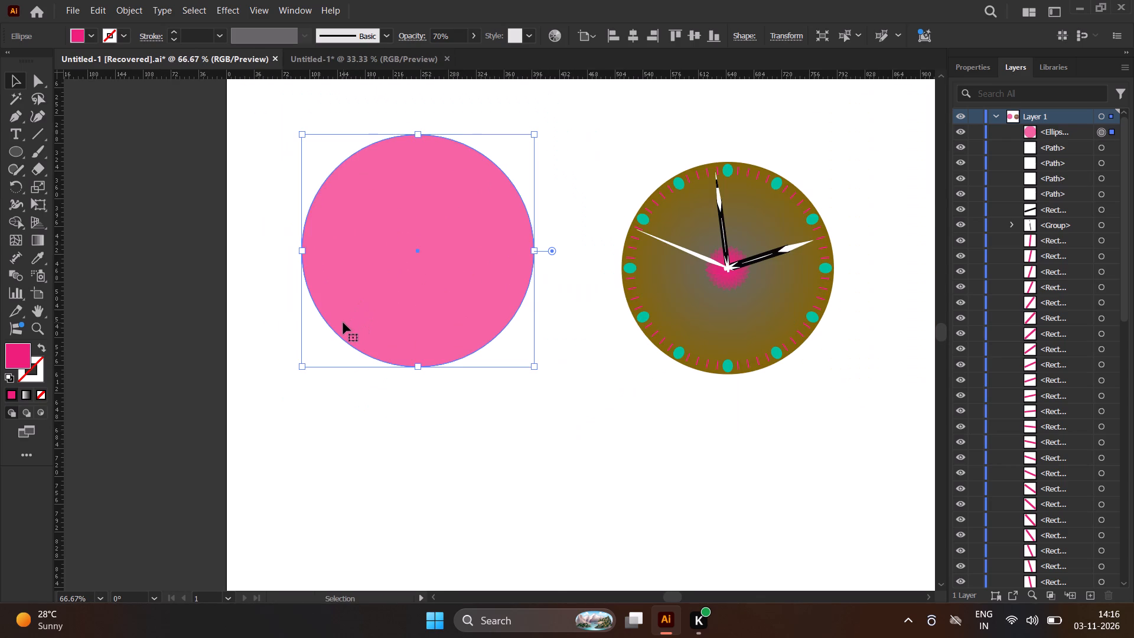
scroll(340, 331, down, 1)
scroll(249, 349, down, 1)
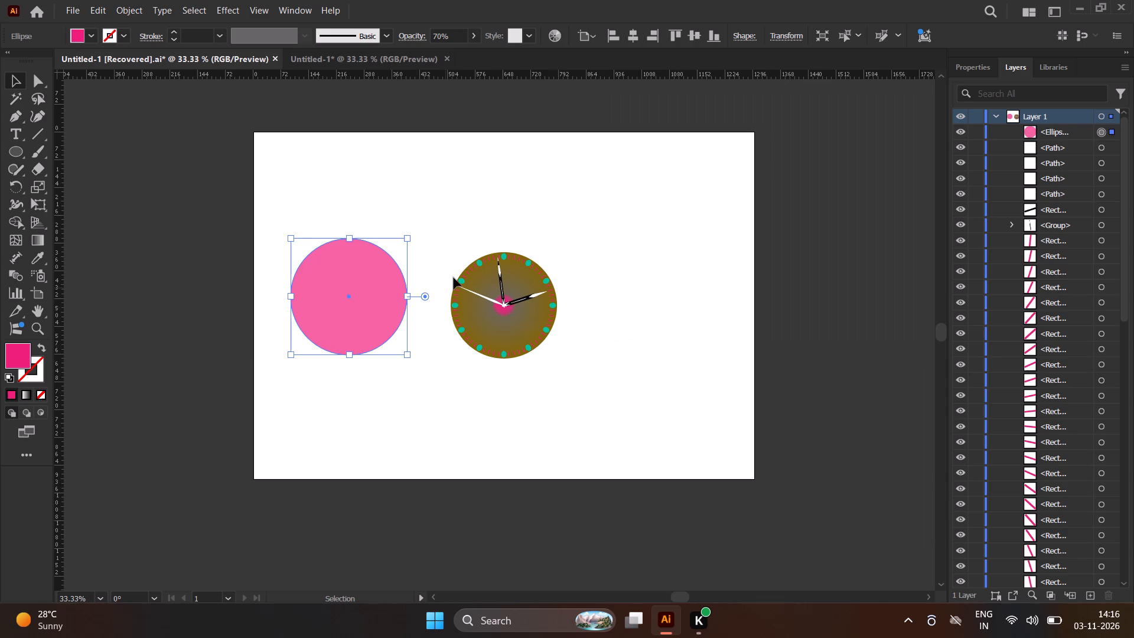
Select all the clock's parts together and move them to the artboard's right side, away from the pink circle.
drag(441, 228, 507, 336)
drag(507, 336, 594, 379)
drag(509, 328, 679, 309)
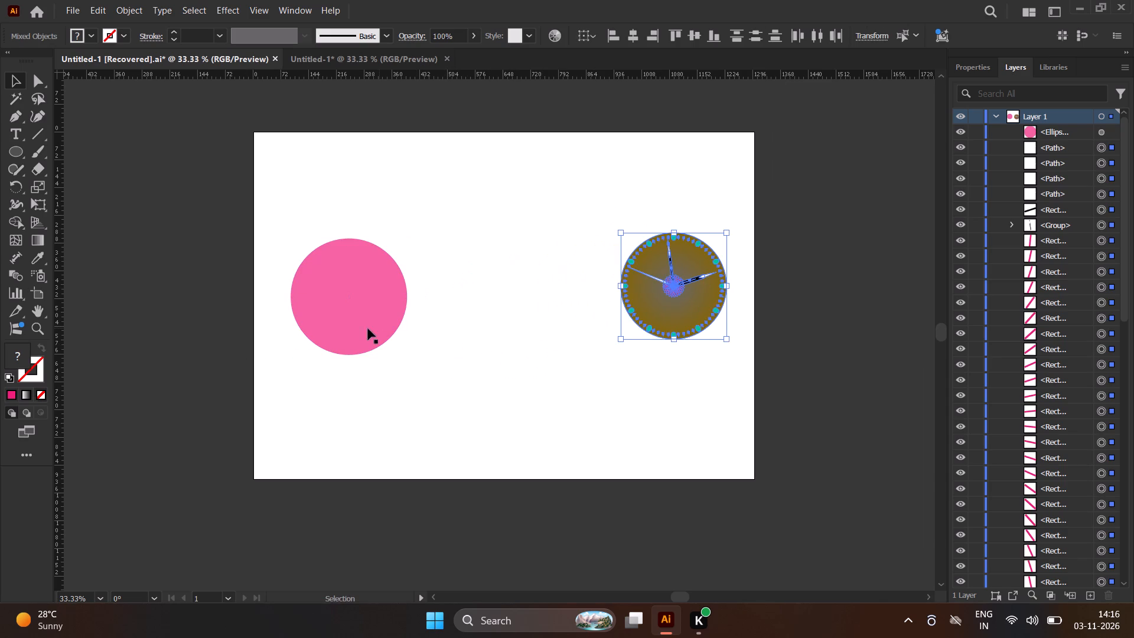
Shift the pink circle slightly to the right within the artboard's left half and clear the selection.
click(329, 320)
drag(335, 317, 364, 320)
scroll(362, 324, up, 1)
scroll(362, 324, down, 1)
scroll(362, 324, up, 2)
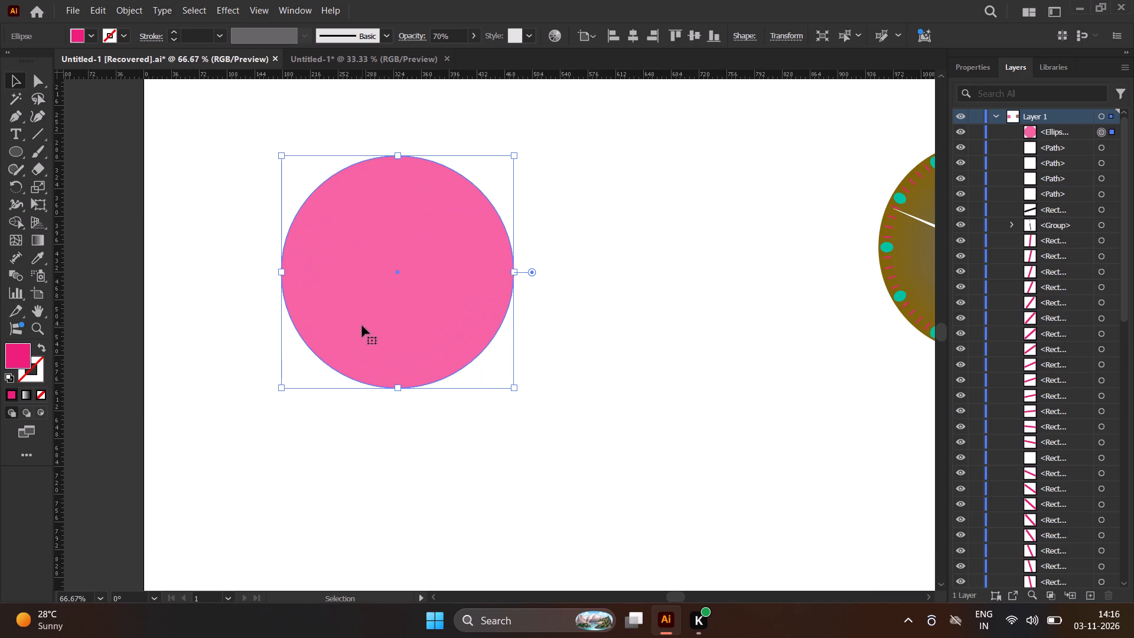
click(231, 256)
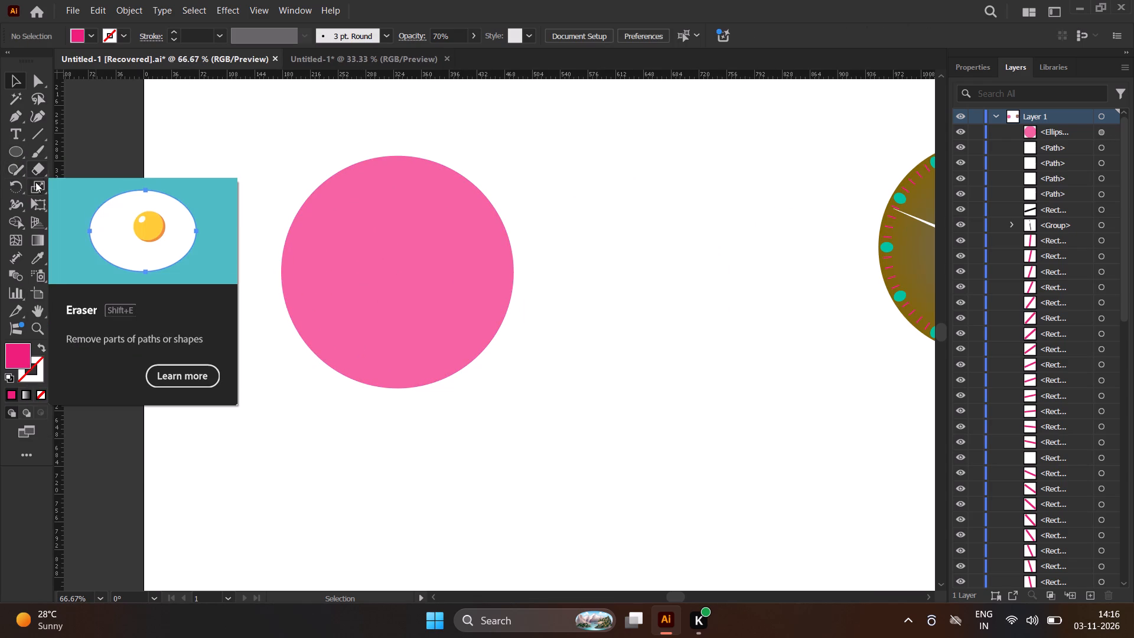
Draw a wide pink rounded rectangle over the pink circle's top edge, overlapping it slightly.
right_click(14, 155)
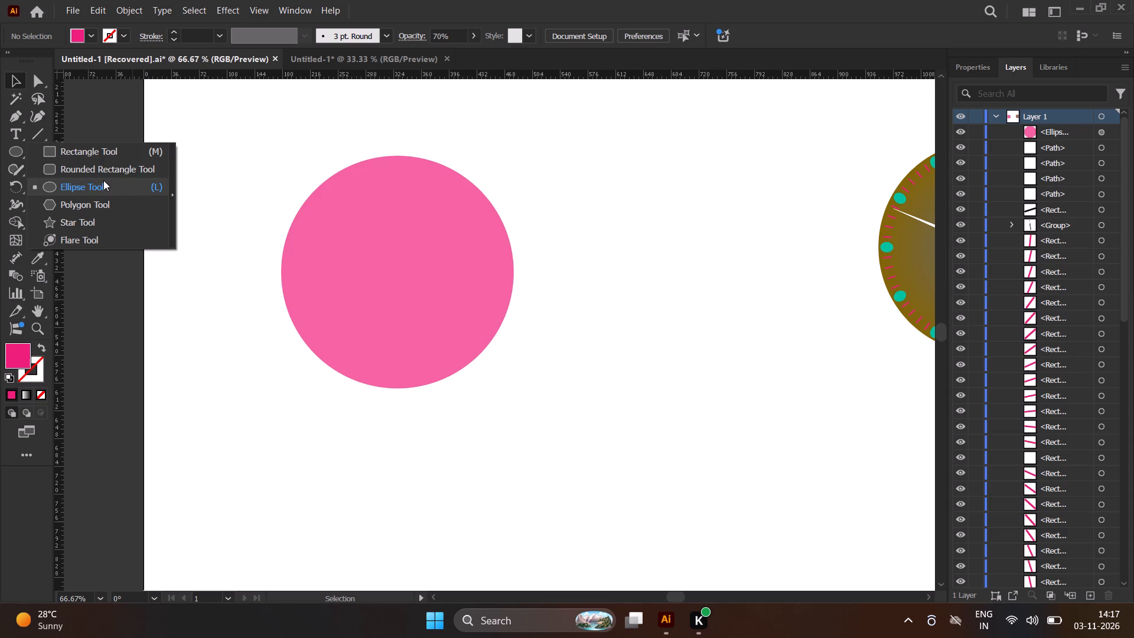
click(103, 162)
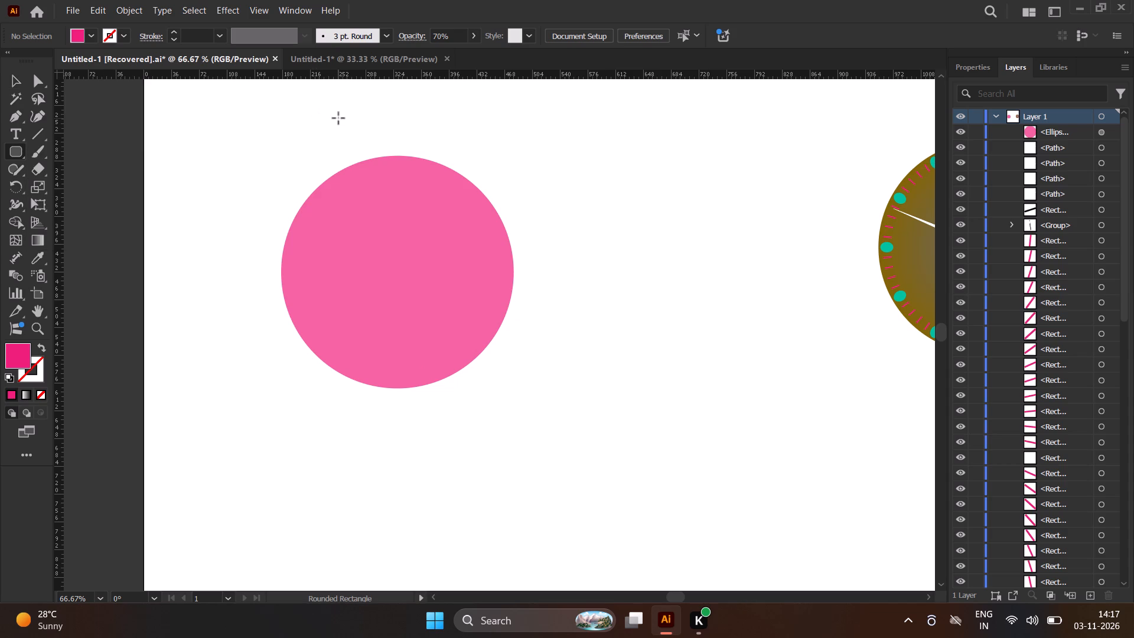
drag(338, 118, 348, 142)
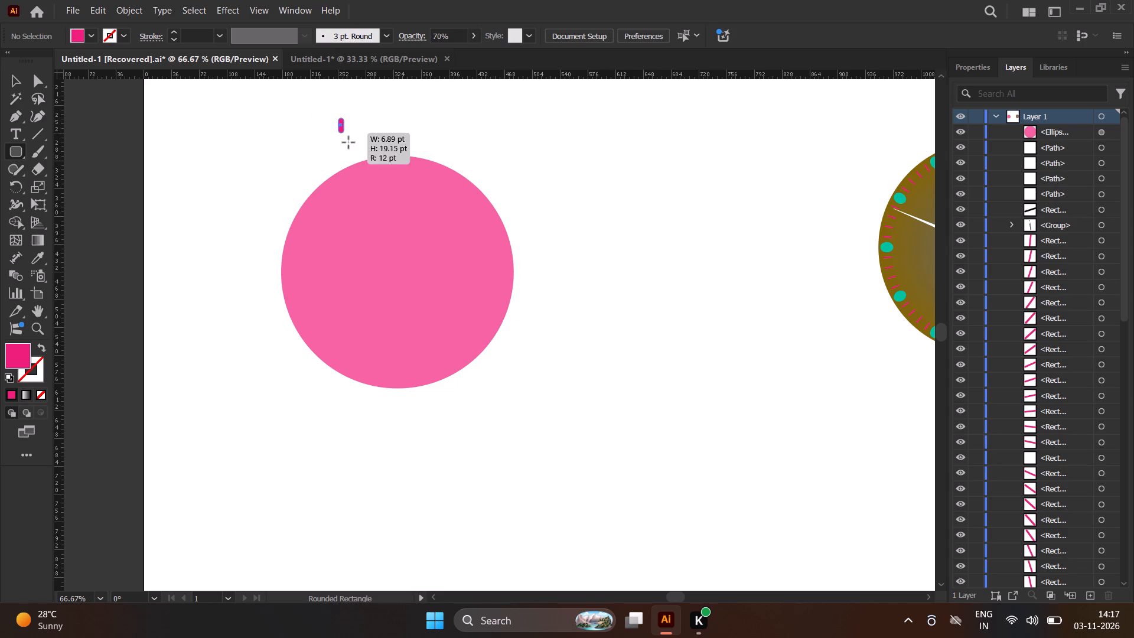
drag(348, 142, 439, 178)
Remove the rounding from all the rectangle's corners so they are square, and clear the selection.
drag(429, 129, 431, 129)
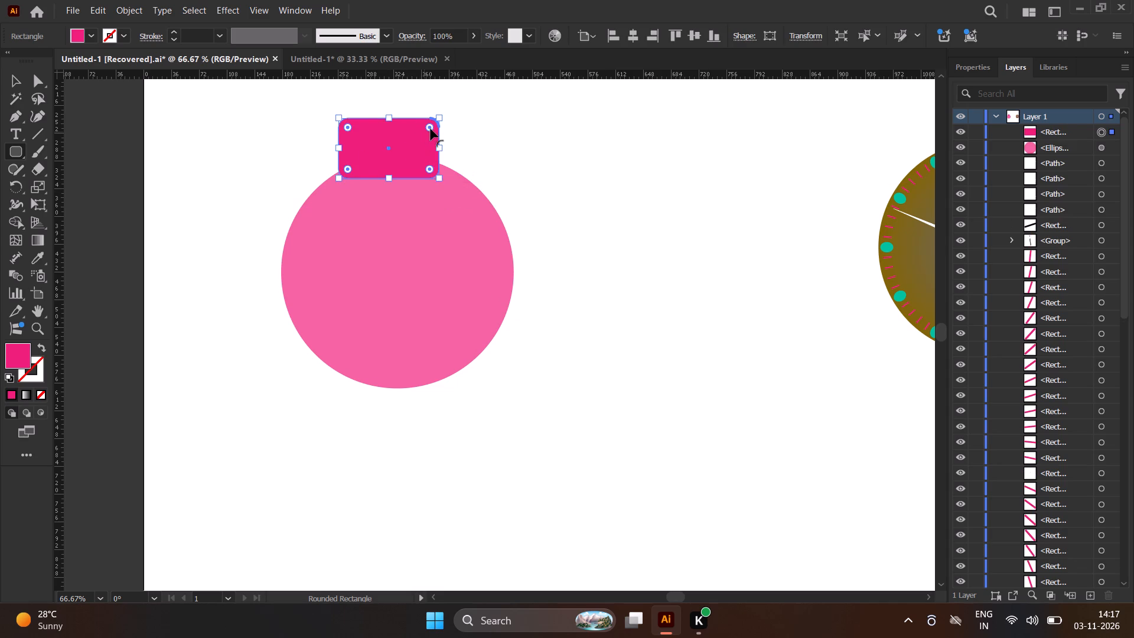
drag(431, 129, 570, 89)
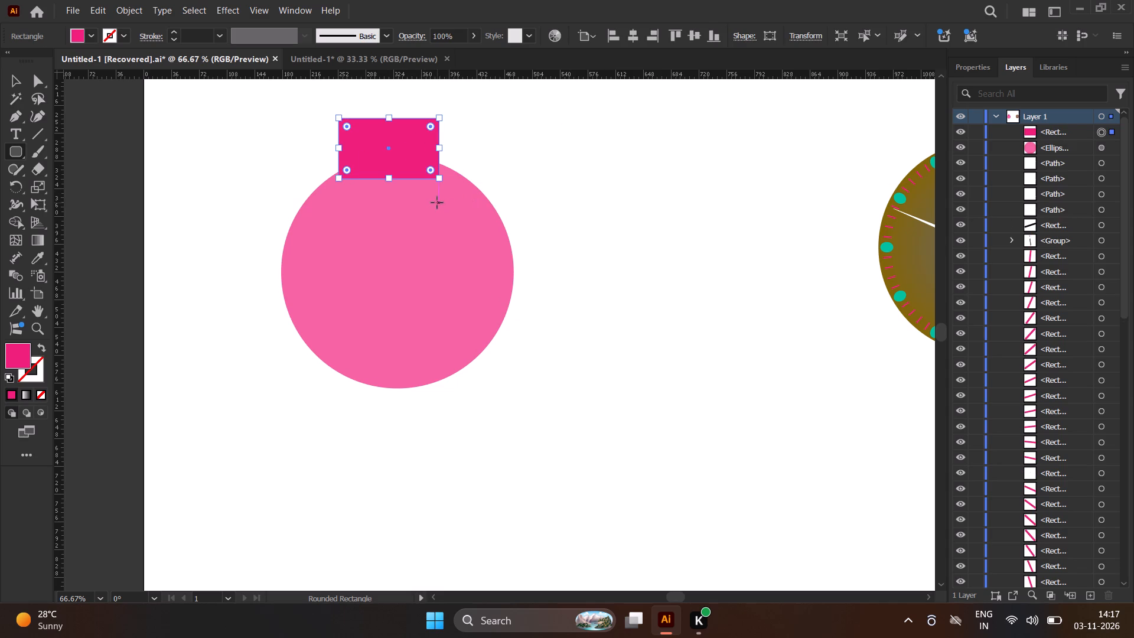
click(9, 78)
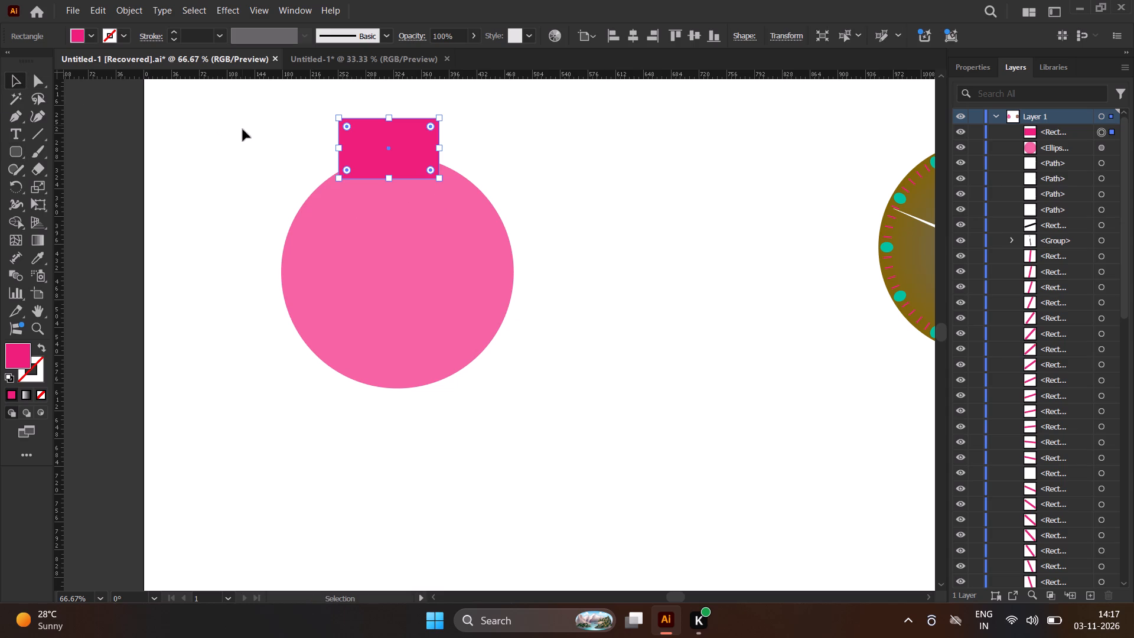
click(243, 130)
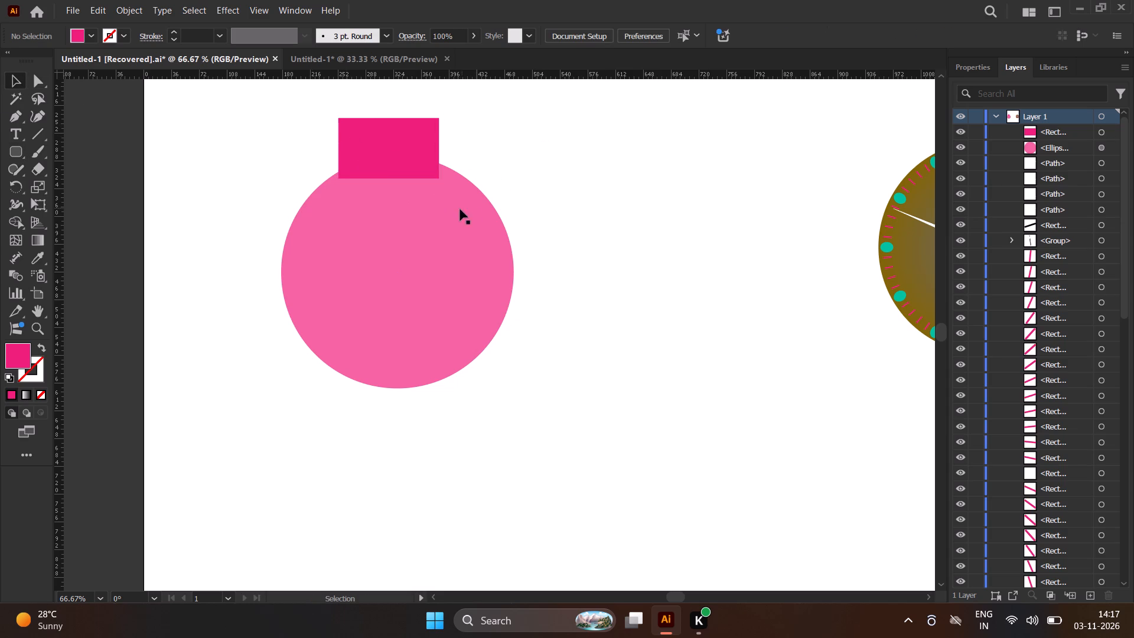
Set the pink circle's opacity to 100%.
click(460, 209)
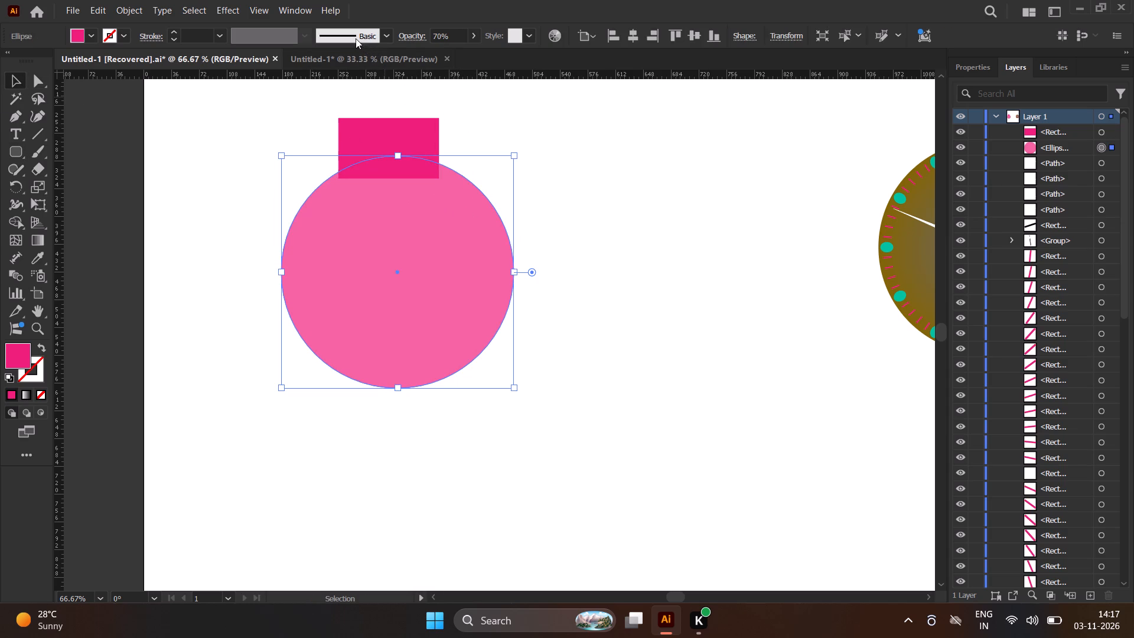
click(438, 39)
scroll(436, 38, up, 20)
scroll(436, 38, up, 3)
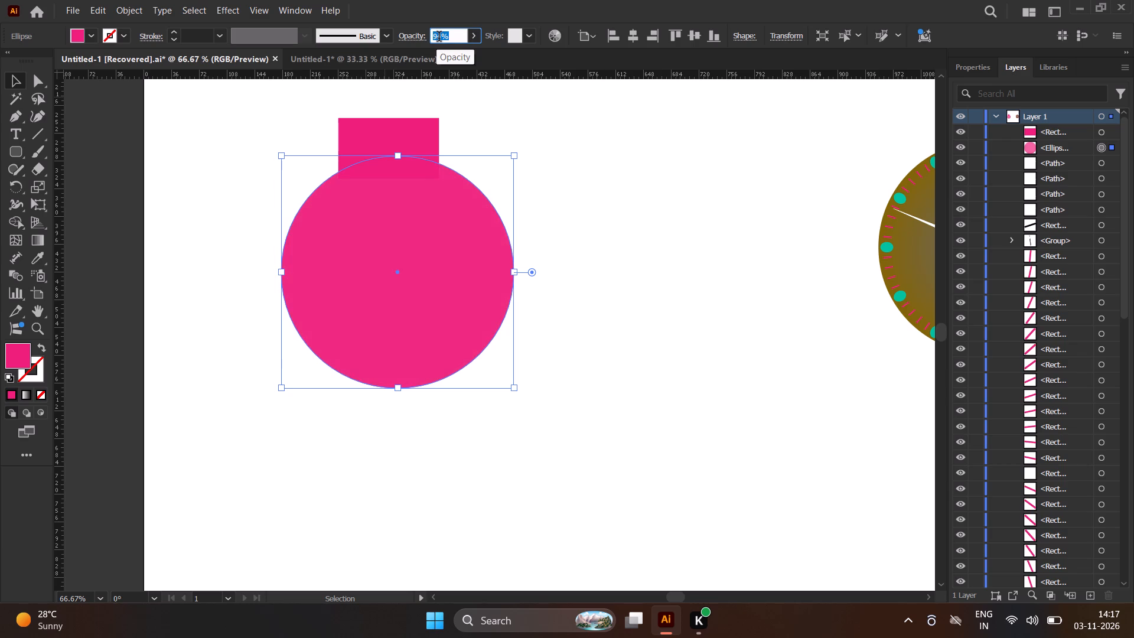
scroll(439, 38, up, 20)
scroll(439, 38, up, 1)
click(439, 38)
scroll(452, 31, up, 6)
click(433, 74)
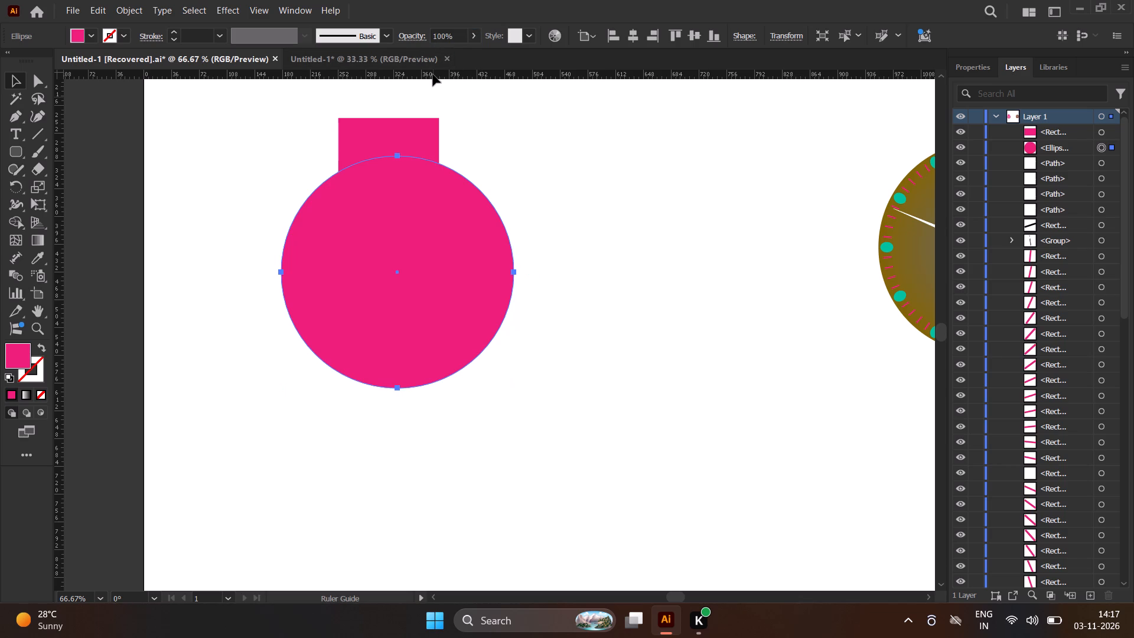